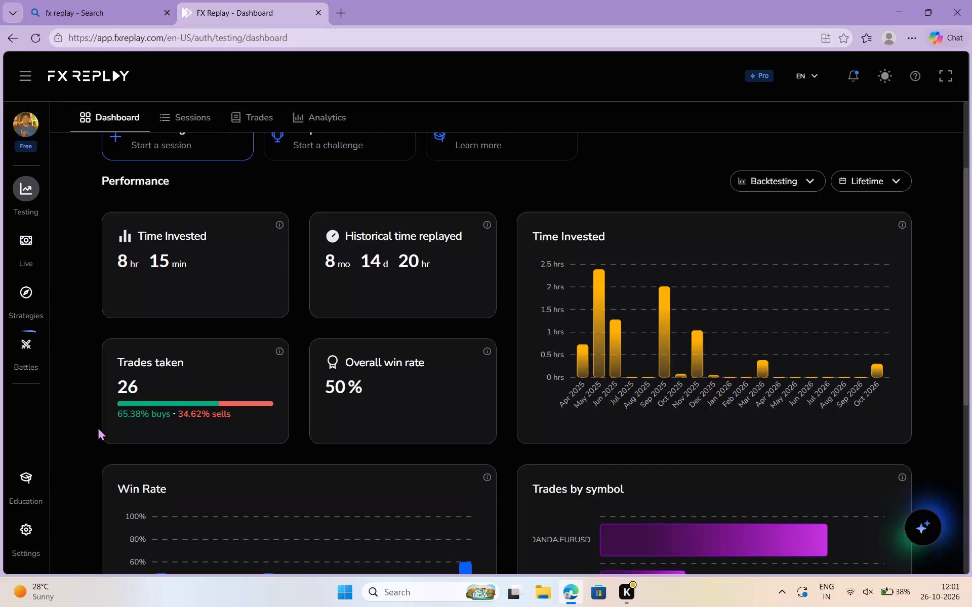
# Accept the 40% off launch offer in the promotional pop-up and close the confirmation message.
pyautogui.scroll(-3, 98, 427)
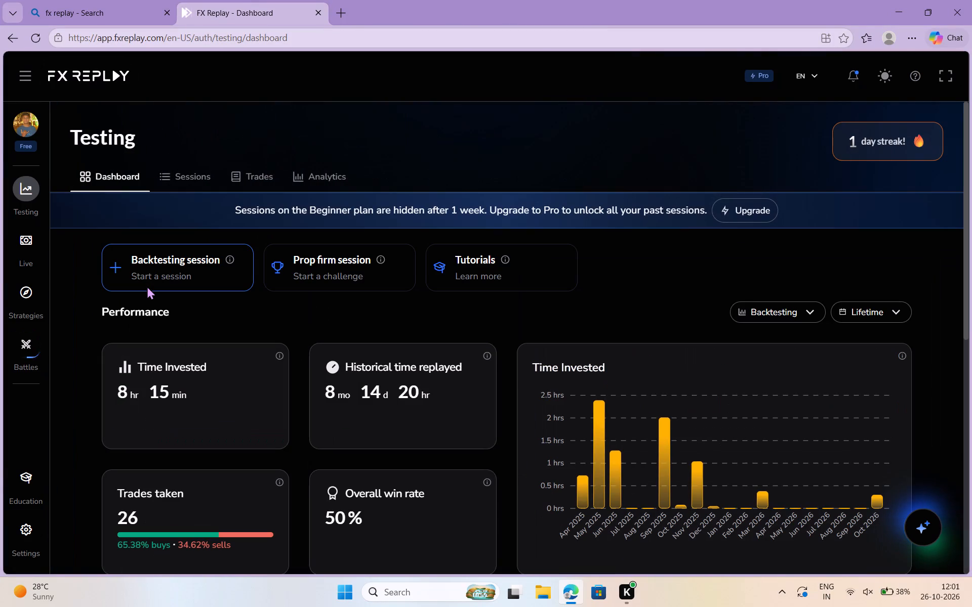
pyautogui.scroll(-1, 147, 286)
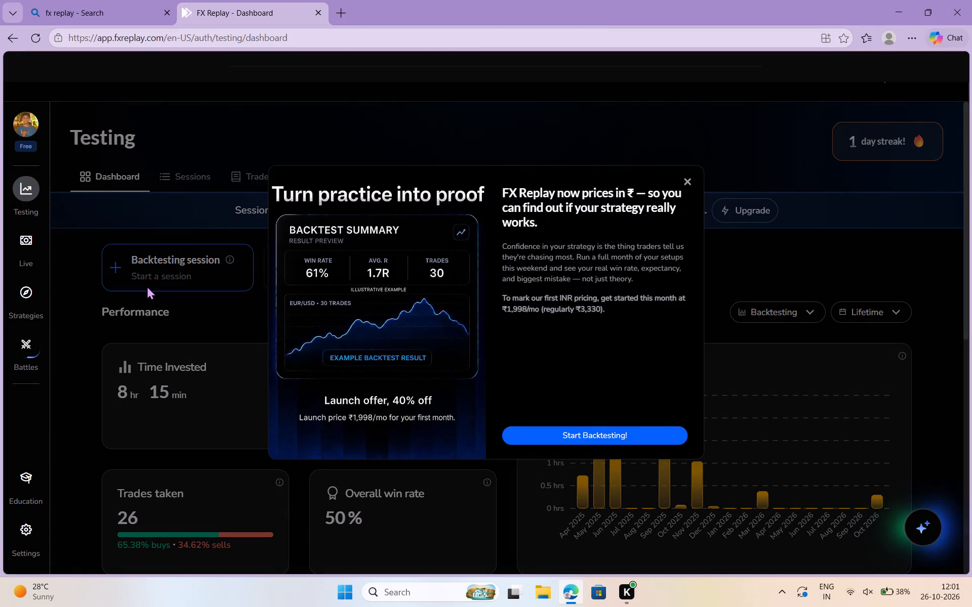
pyautogui.scroll(-1, 147, 286)
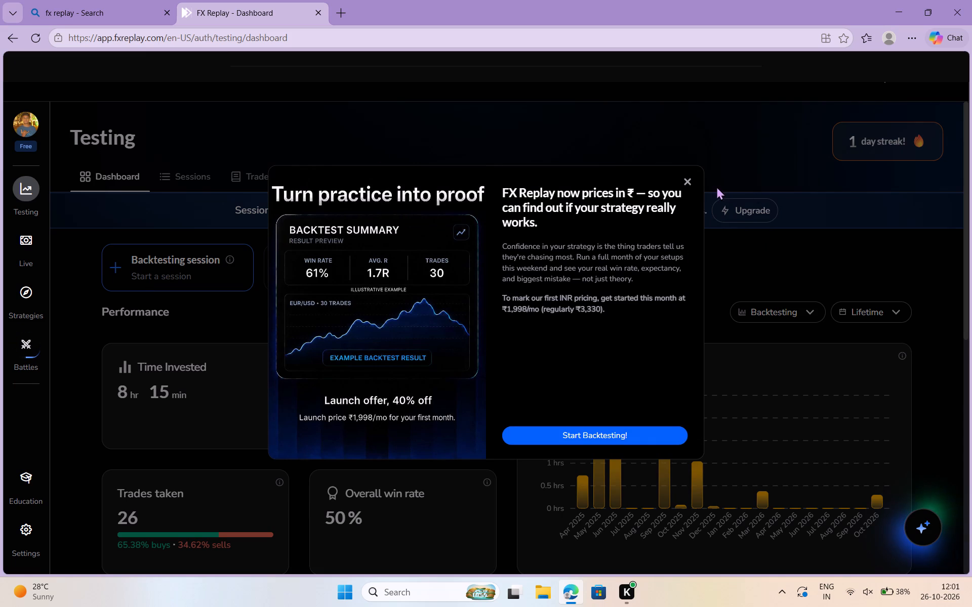
pyautogui.click(633, 441)
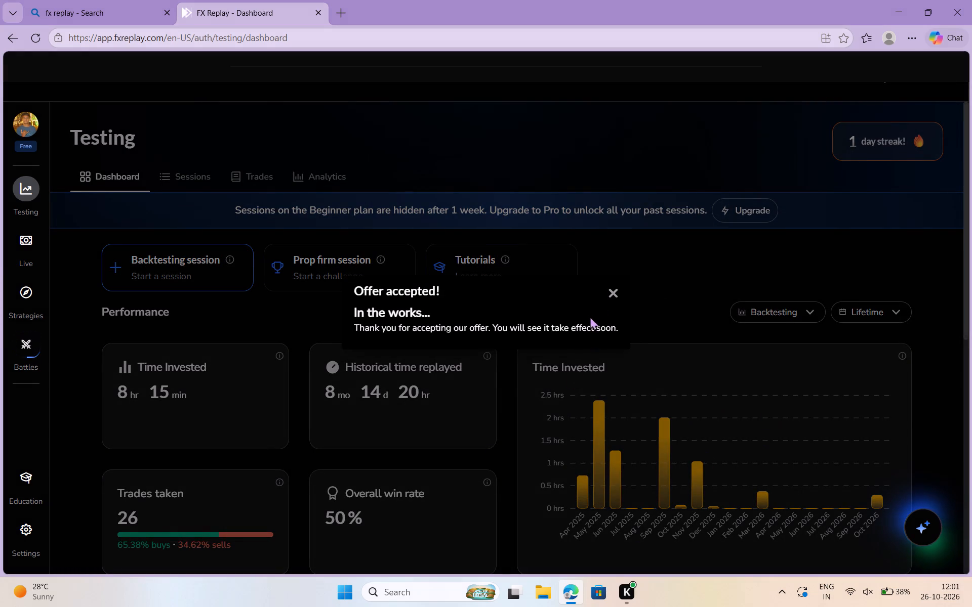
pyautogui.click(611, 292)
# Examine the testing dashboard's performance statistics, including time invested, trades taken, win rate, trades by symbol and recent sessions.
pyautogui.scroll(-2, 501, 335)
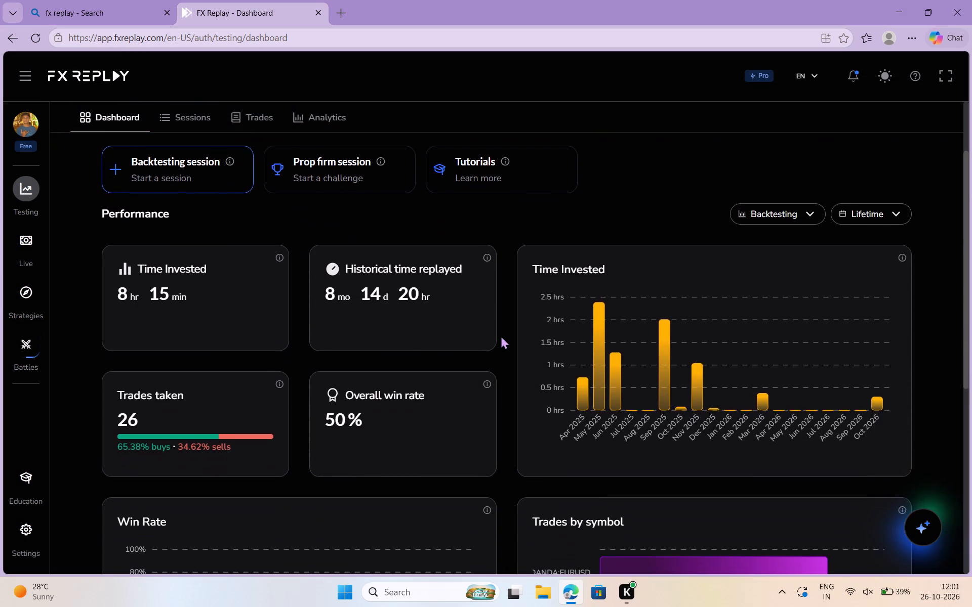
pyautogui.scroll(-4, 501, 335)
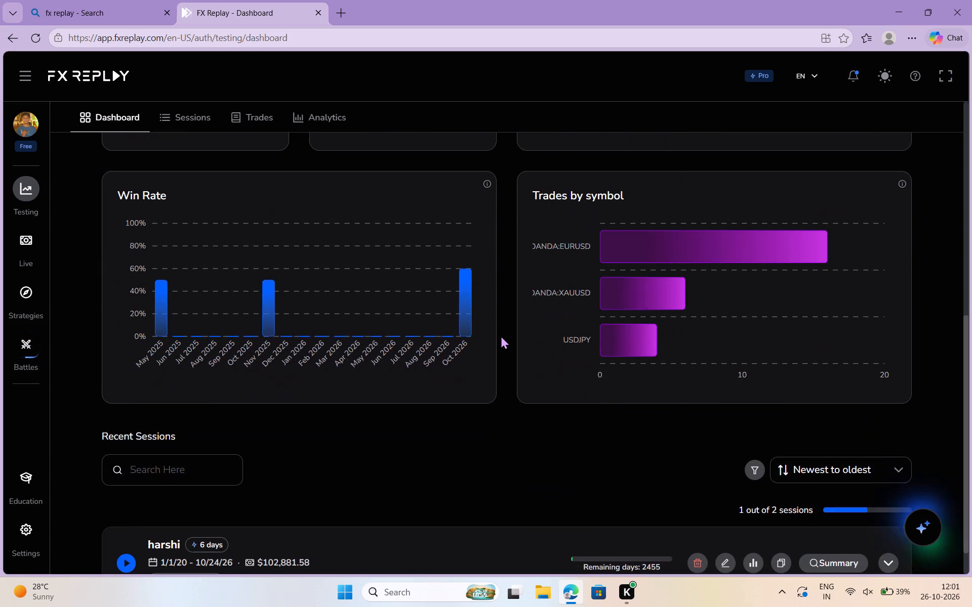
pyautogui.scroll(-1, 501, 335)
pyautogui.scroll(3, 501, 335)
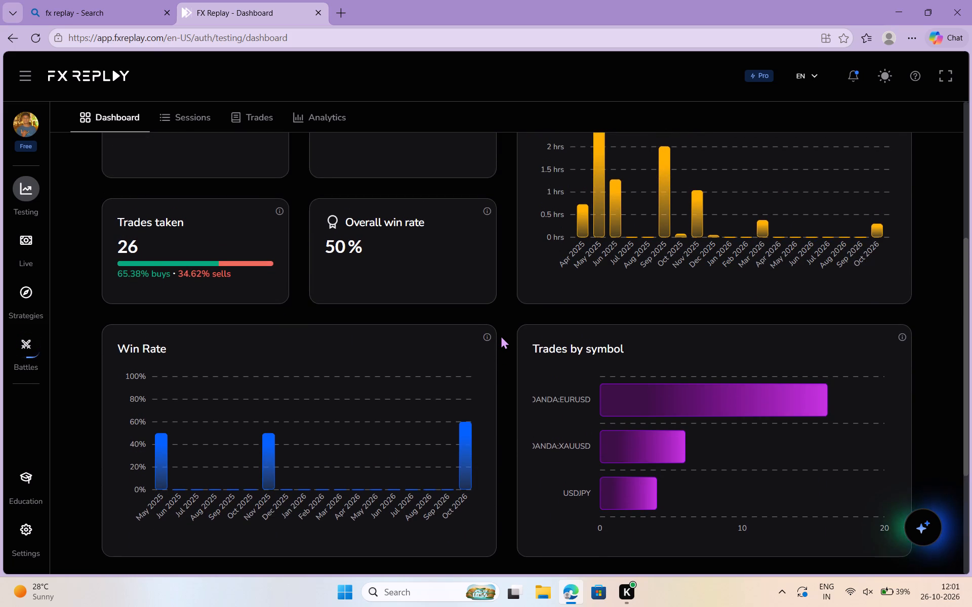
pyautogui.scroll(2, 501, 335)
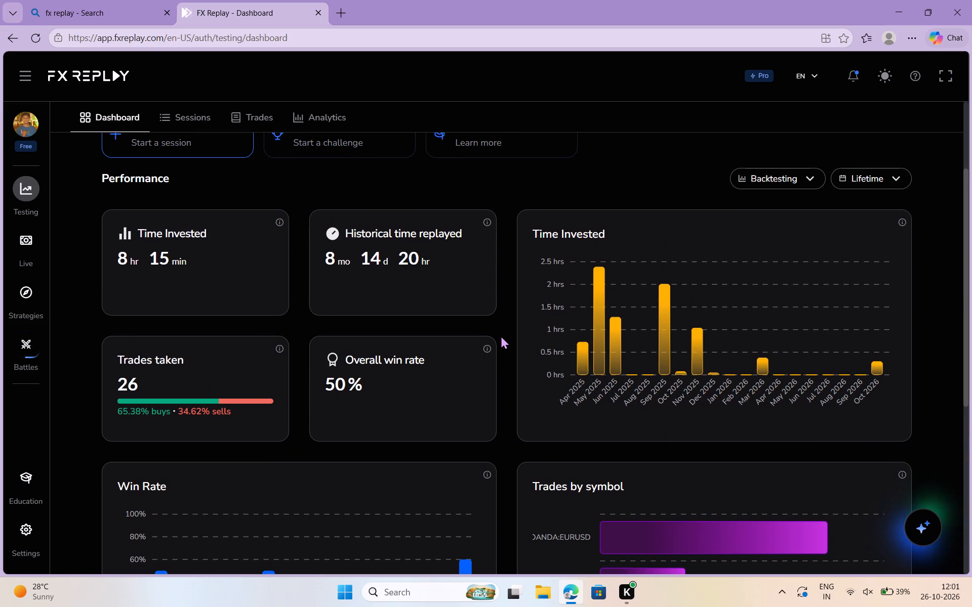
pyautogui.scroll(-1, 501, 335)
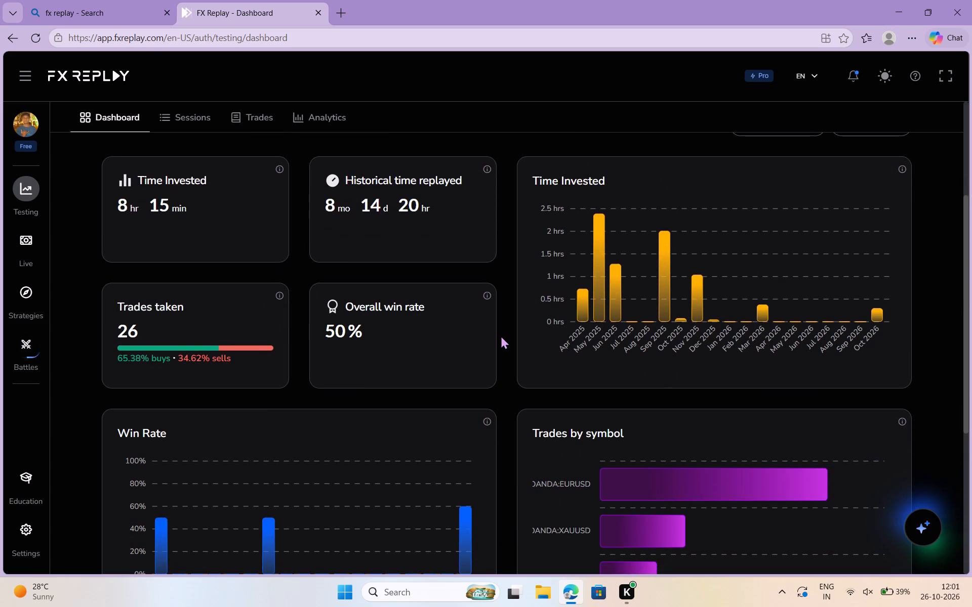
pyautogui.scroll(-2, 501, 335)
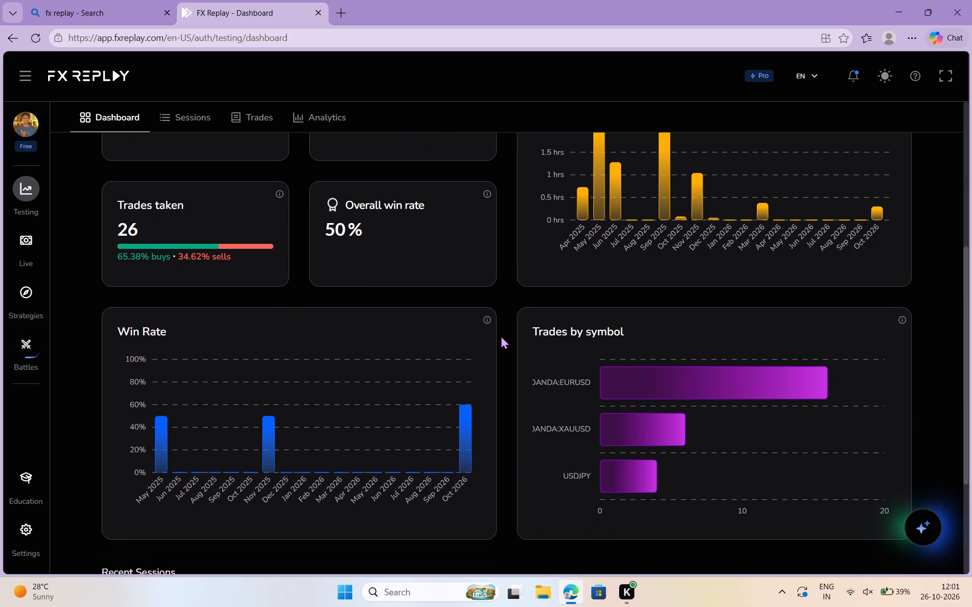
pyautogui.scroll(-1, 501, 335)
pyautogui.scroll(1, 501, 335)
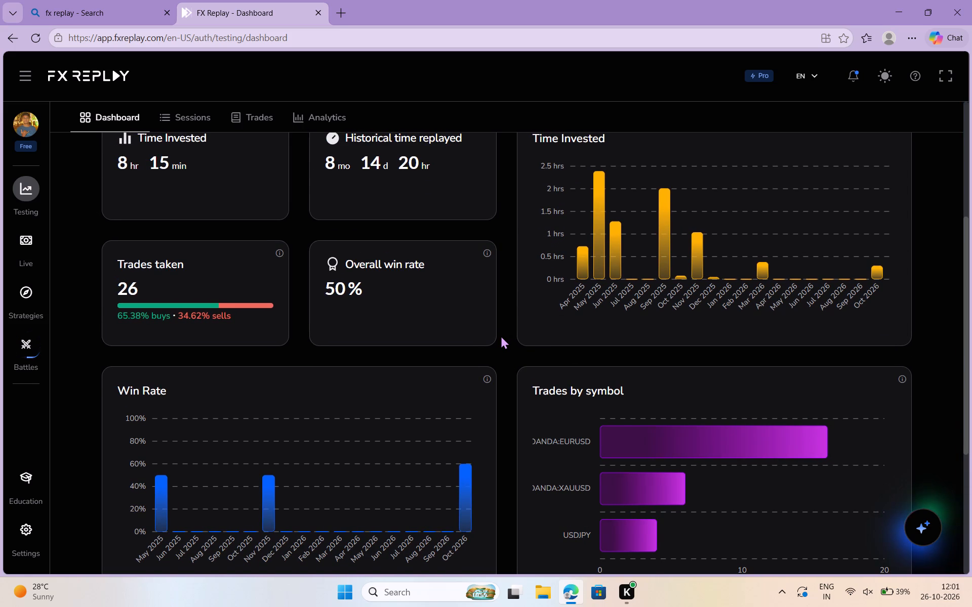
pyautogui.scroll(2, 501, 335)
pyautogui.hscroll(-1, 501, 335)
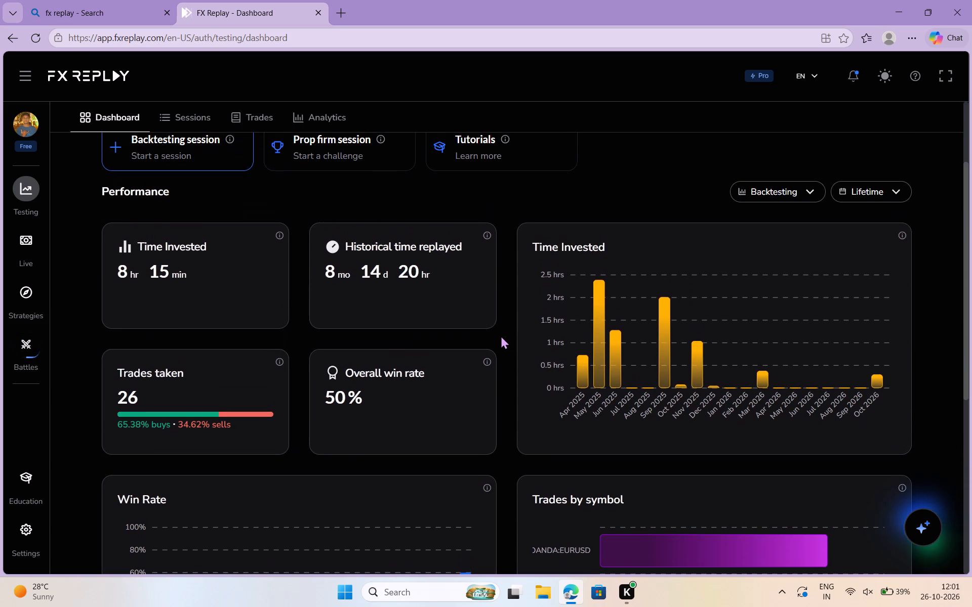
# Go to the Strategies section and start building a strategy from scratch with the "I need a strategy" option.
pyautogui.click(29, 299)
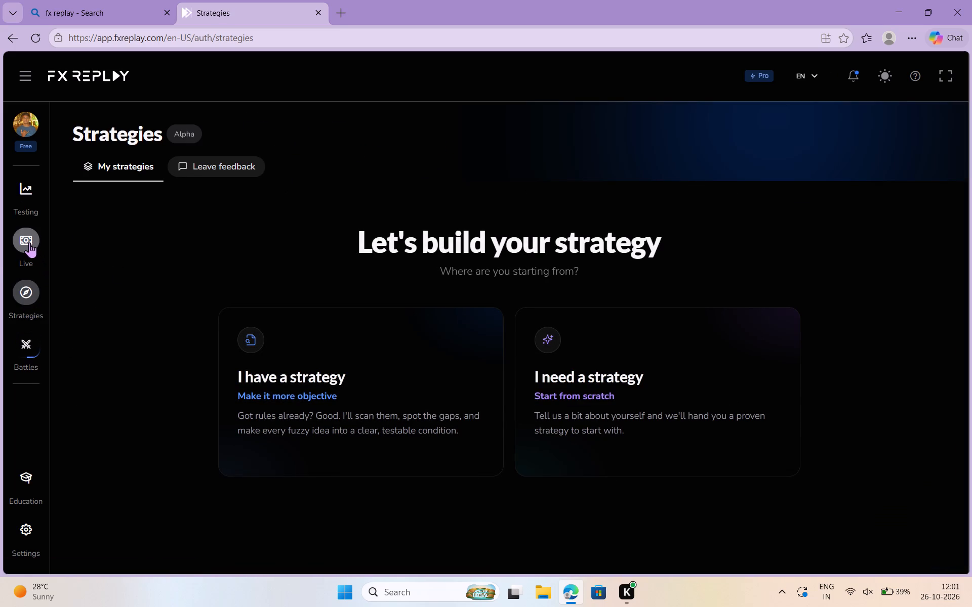
pyautogui.click(642, 321)
pyautogui.click(642, 321)
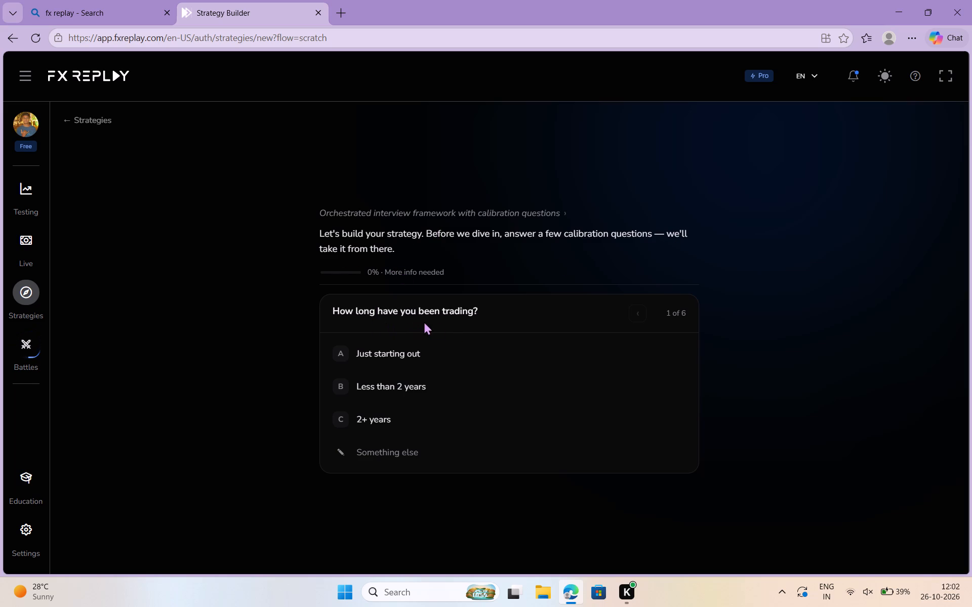
# Answer the six calibration questions with 2+ years, Forex, Intraday — hours, A full session, New York session and Balanced risk.
pyautogui.click(379, 425)
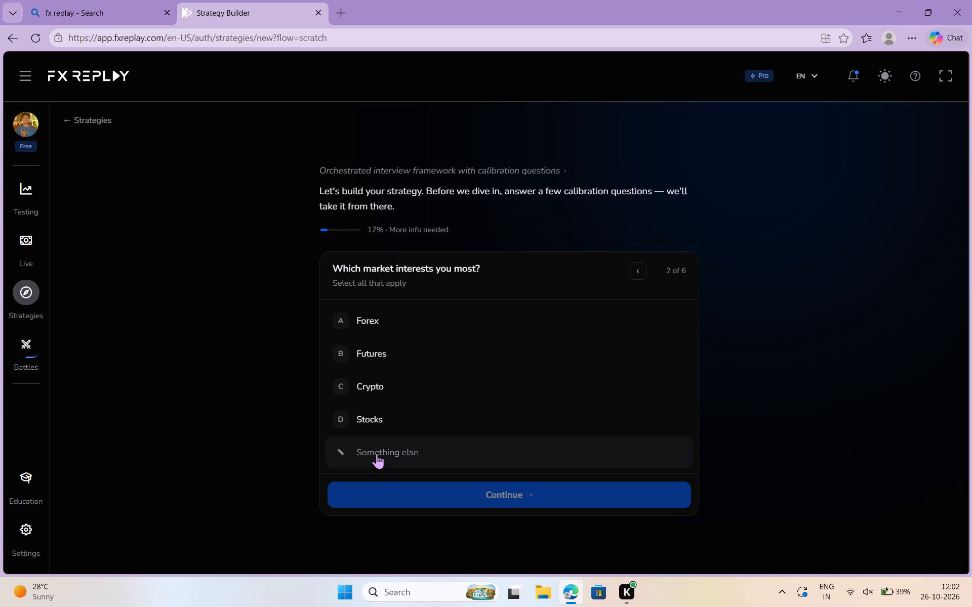
pyautogui.click(387, 313)
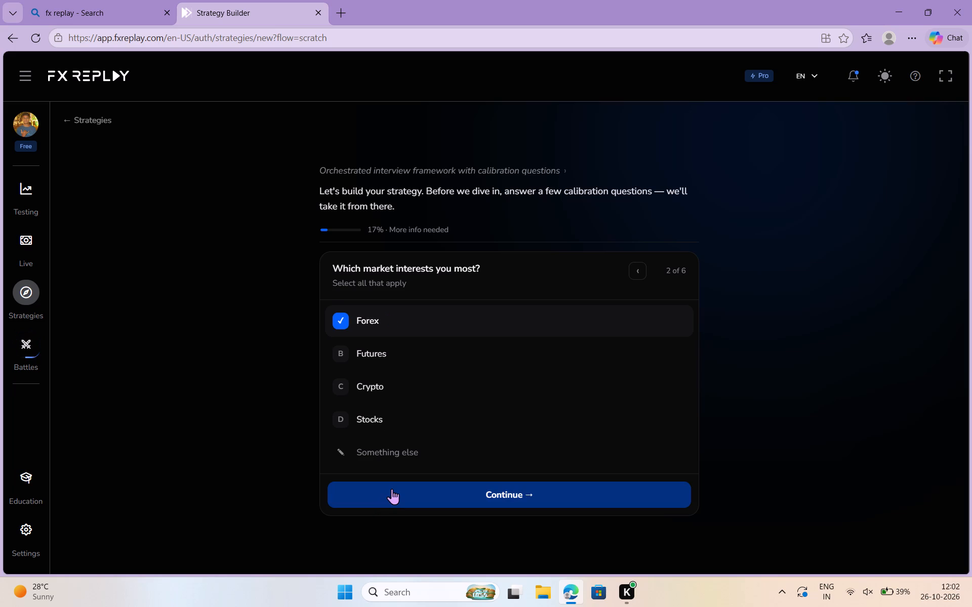
pyautogui.click(392, 489)
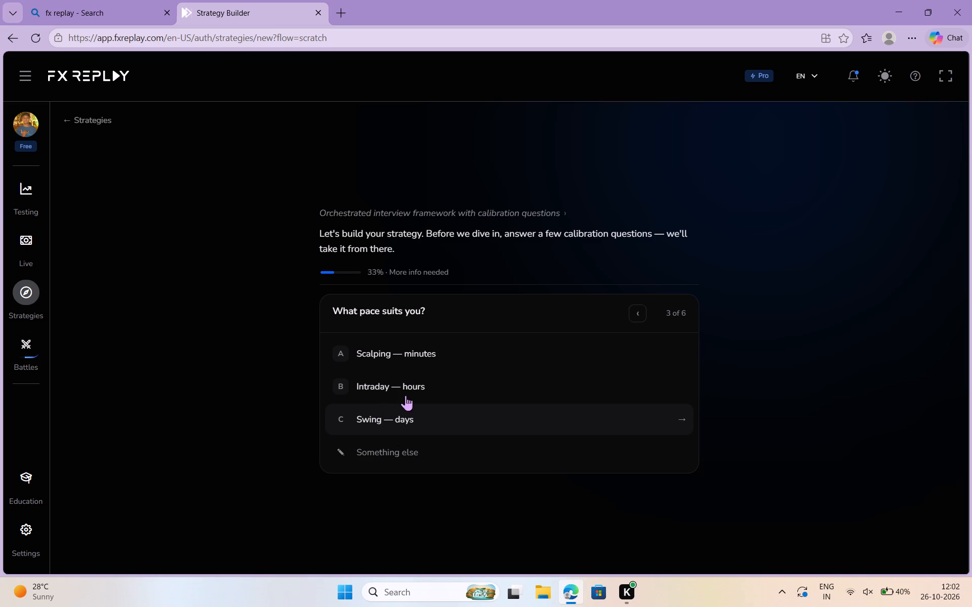
pyautogui.click(410, 382)
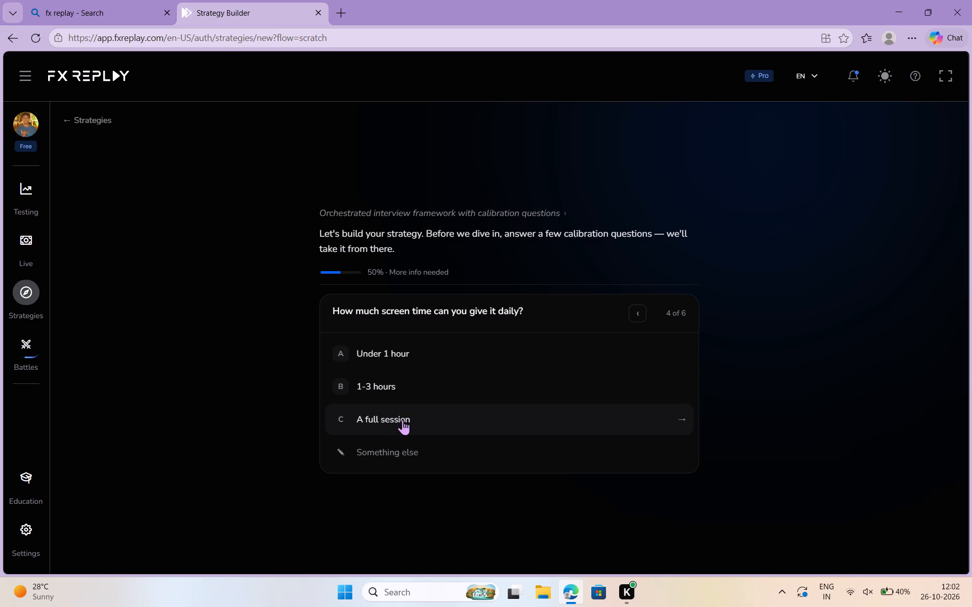
pyautogui.click(389, 422)
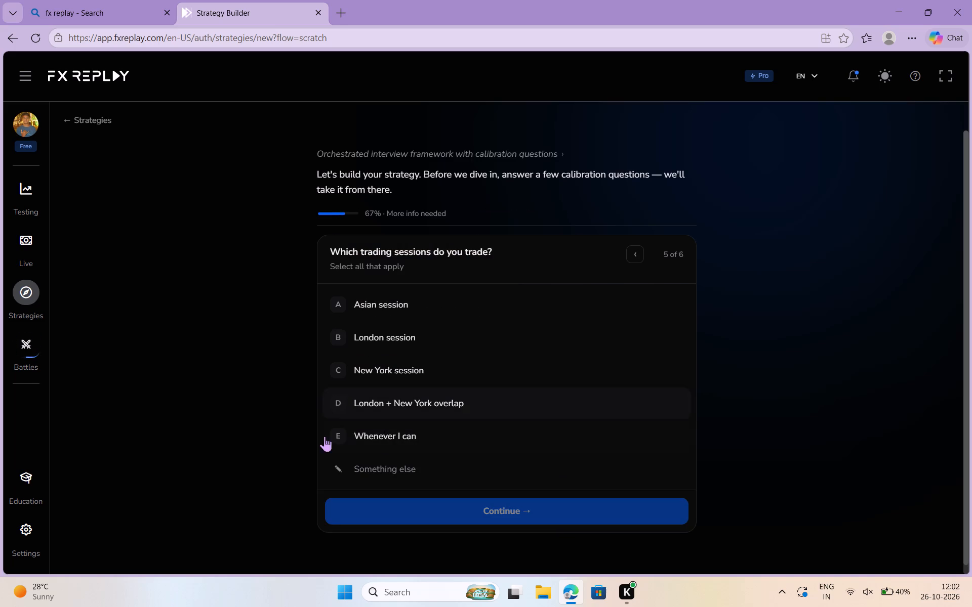
pyautogui.click(395, 374)
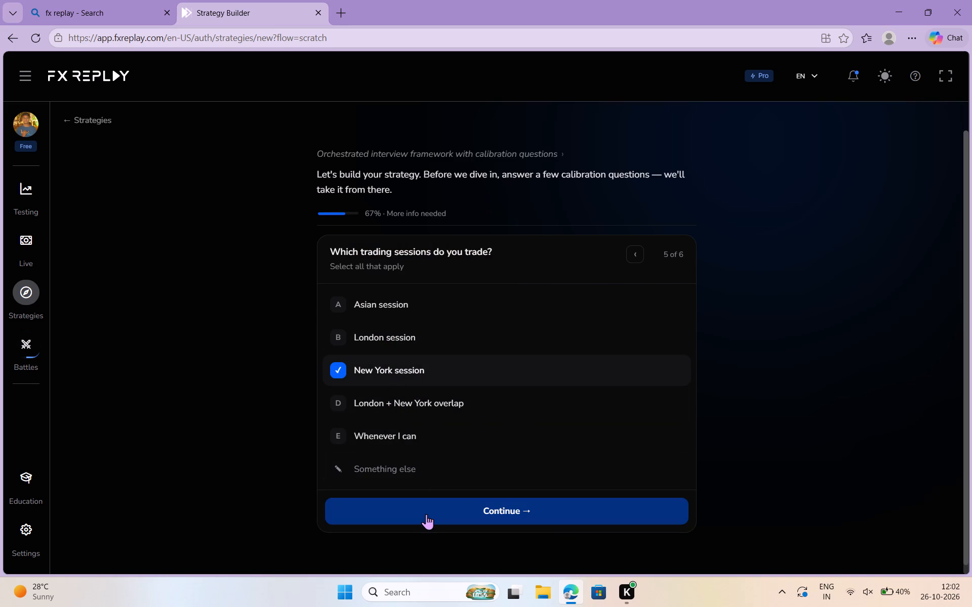
pyautogui.click(426, 514)
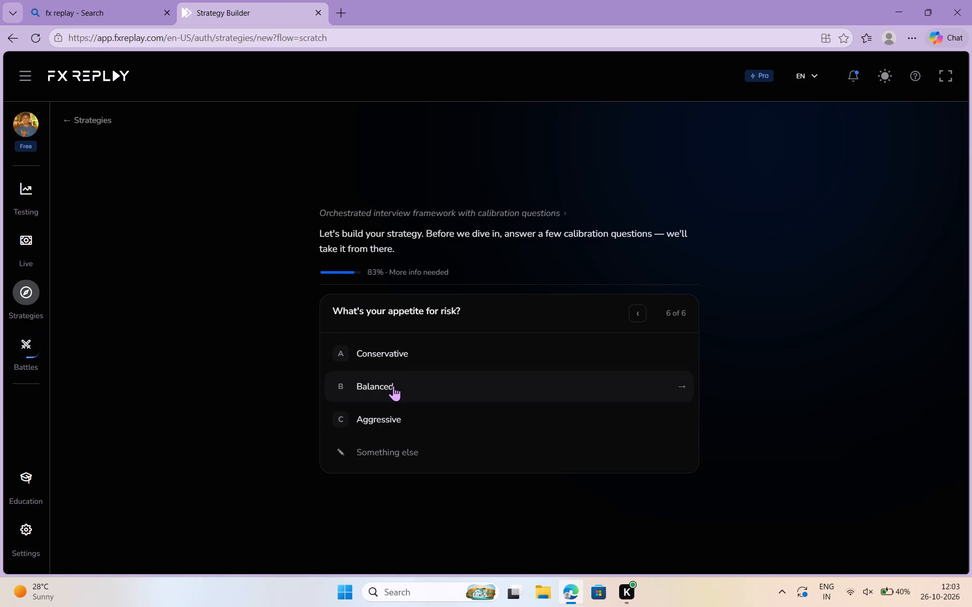
pyautogui.click(393, 385)
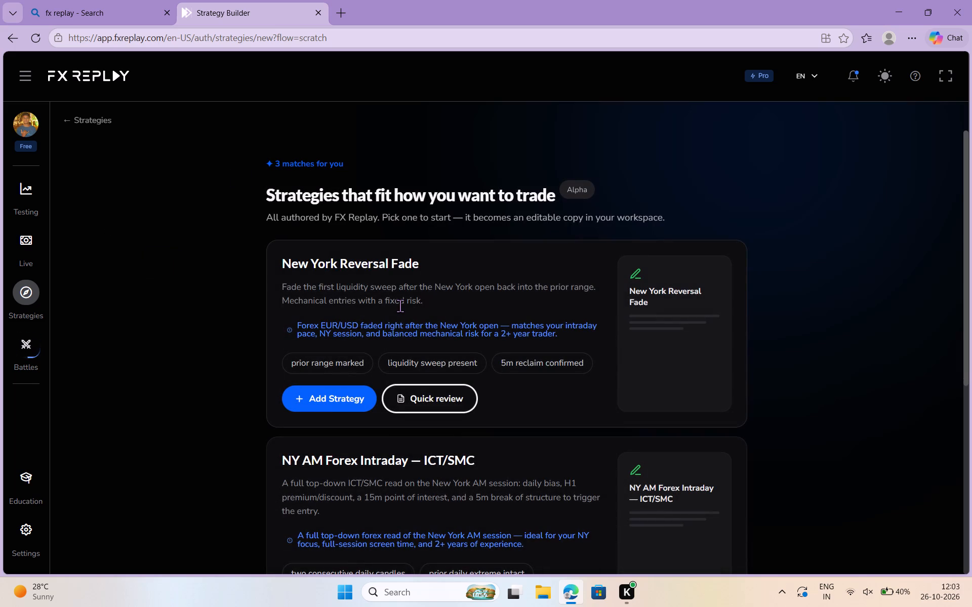
# Review and compare the descriptions and conditions of the suggested strategies, from New York Reversal Fade to NY Trend Following — EUR/USD.
pyautogui.scroll(-1, 400, 306)
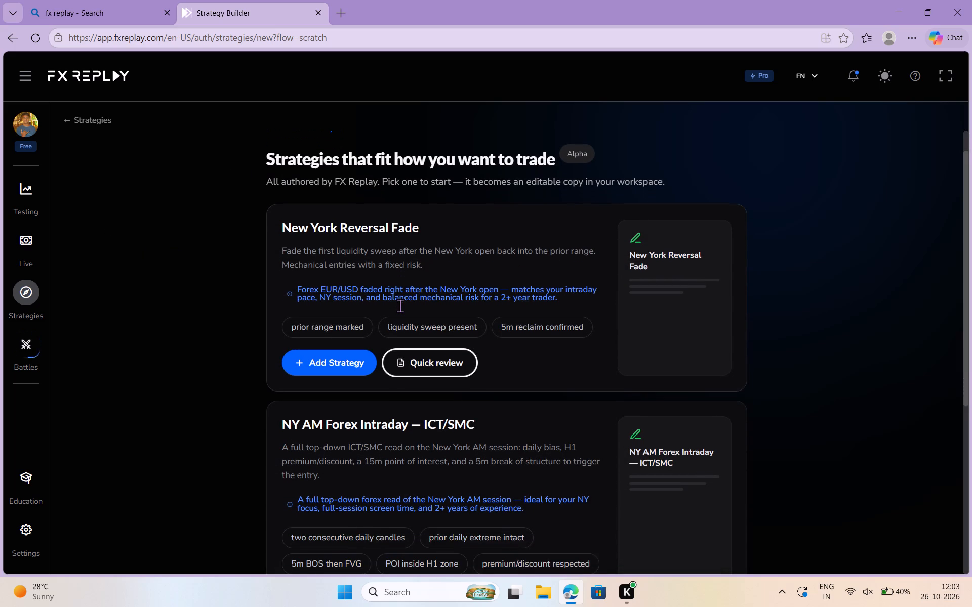
pyautogui.scroll(-1, 400, 306)
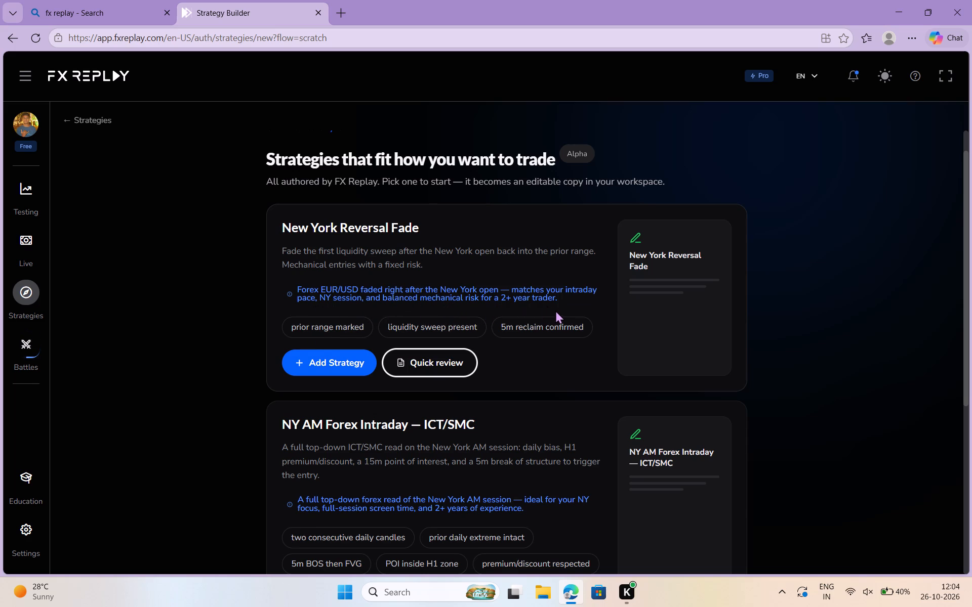
pyautogui.scroll(-1, 556, 313)
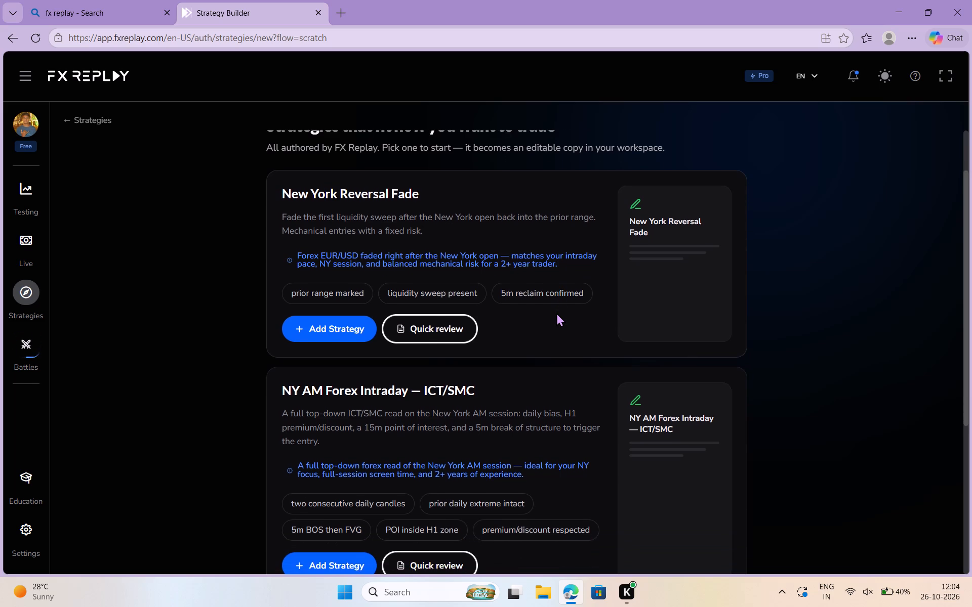
pyautogui.scroll(-4, 556, 313)
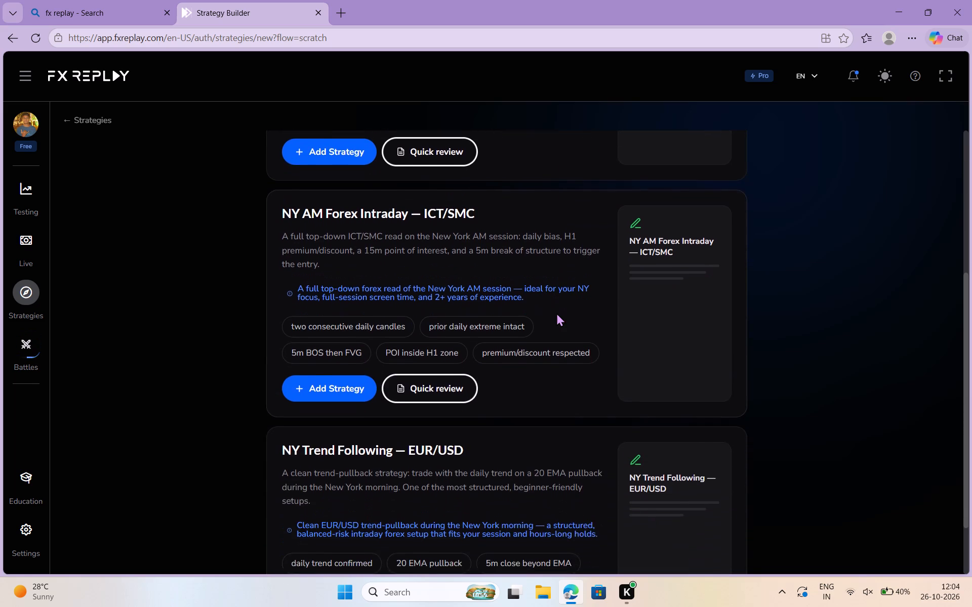
pyautogui.scroll(-4, 556, 313)
pyautogui.scroll(1, 556, 313)
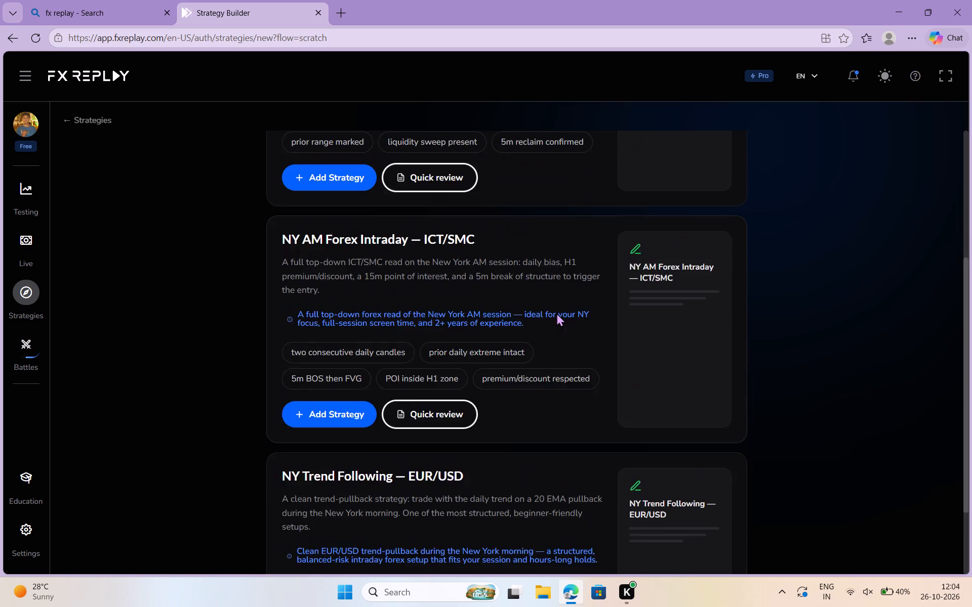
pyautogui.scroll(1, 556, 313)
pyautogui.scroll(-1, 556, 313)
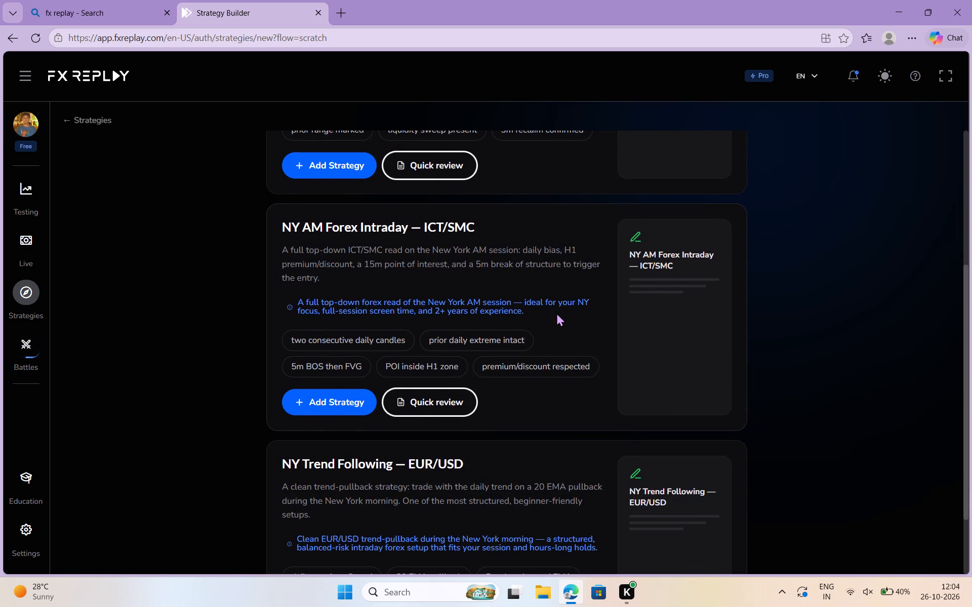
pyautogui.scroll(-1, 441, 385)
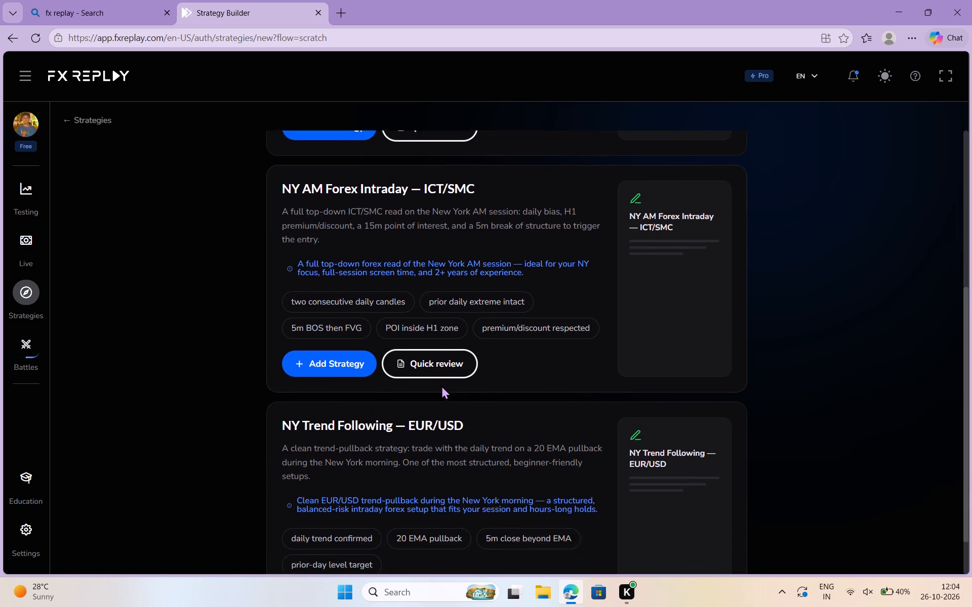
pyautogui.scroll(-1, 441, 385)
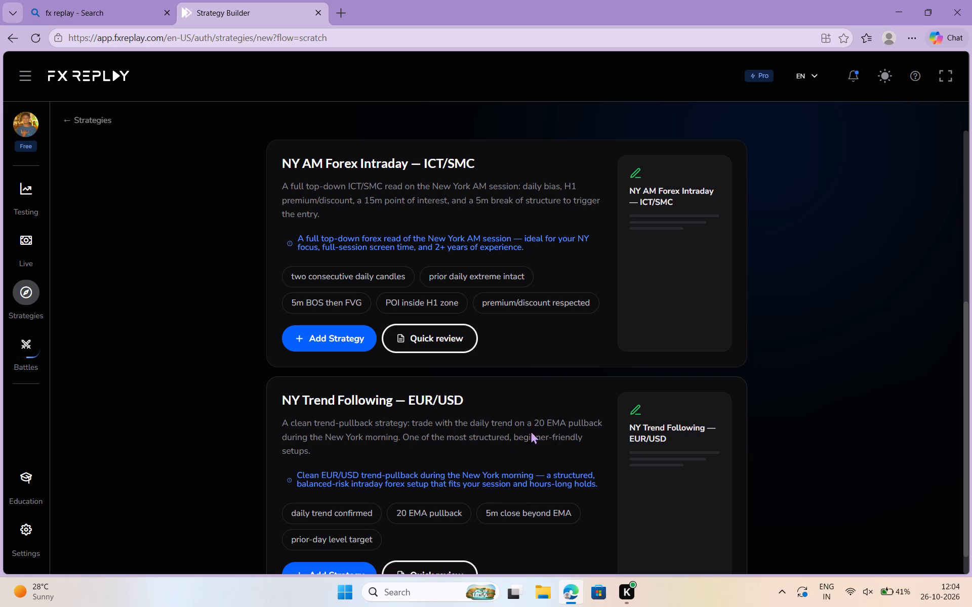
pyautogui.scroll(-3, 502, 460)
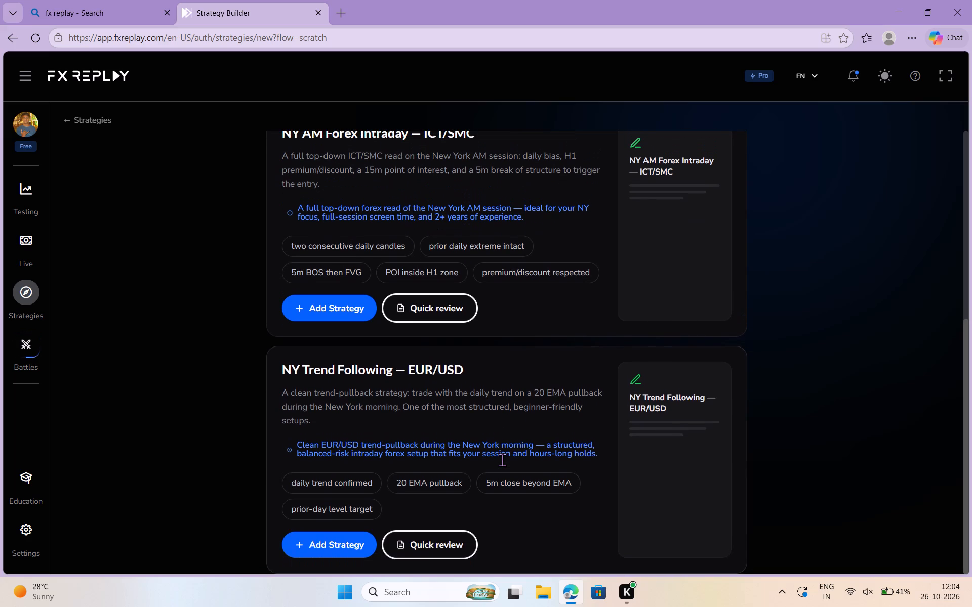
pyautogui.scroll(-1, 502, 460)
pyautogui.scroll(3, 502, 460)
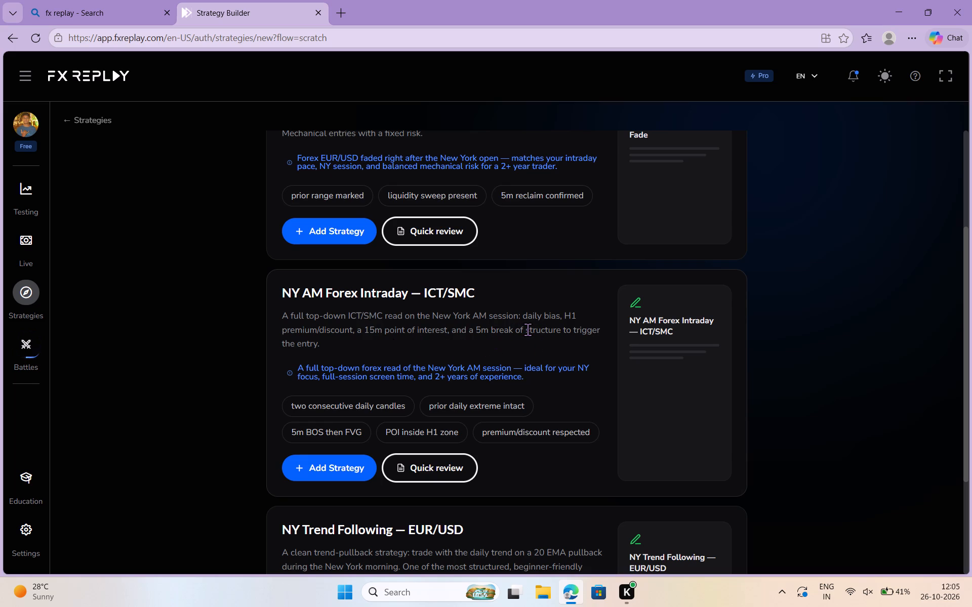
pyautogui.scroll(-1, 582, 344)
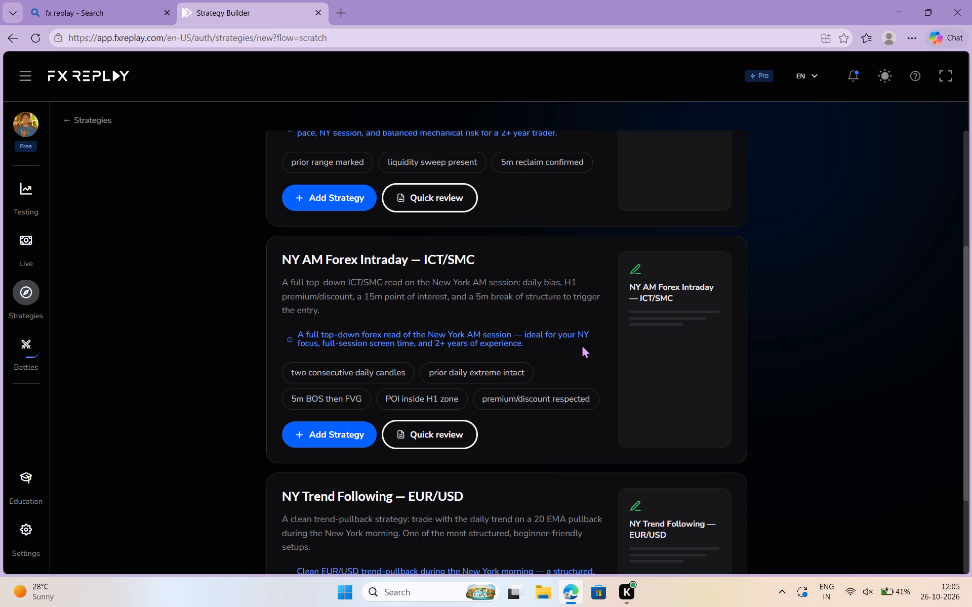
pyautogui.scroll(-1, 582, 344)
pyautogui.scroll(-3, 470, 455)
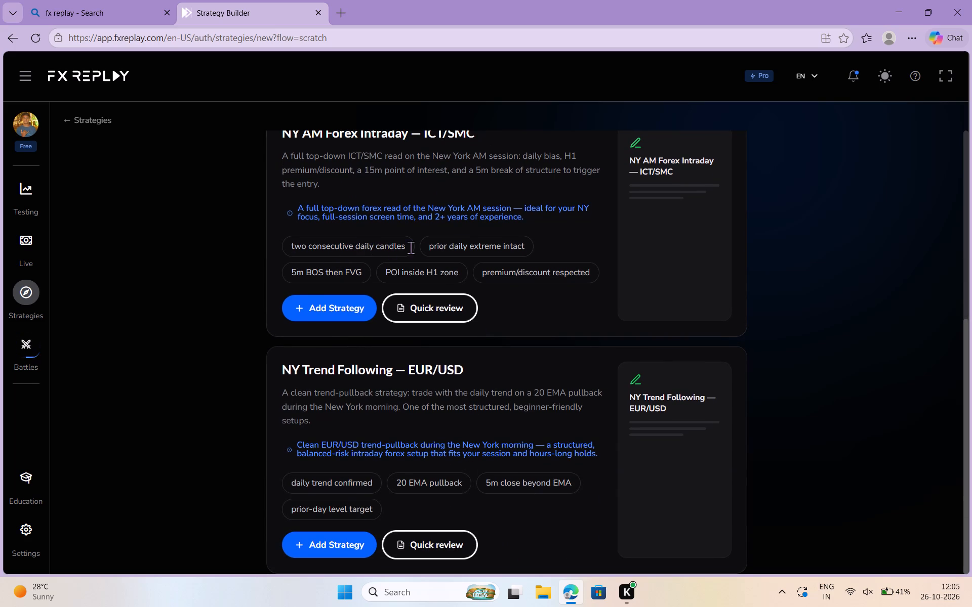
# Add the NY Trend Following — EUR/USD strategy to My Strategies.
pyautogui.click(316, 541)
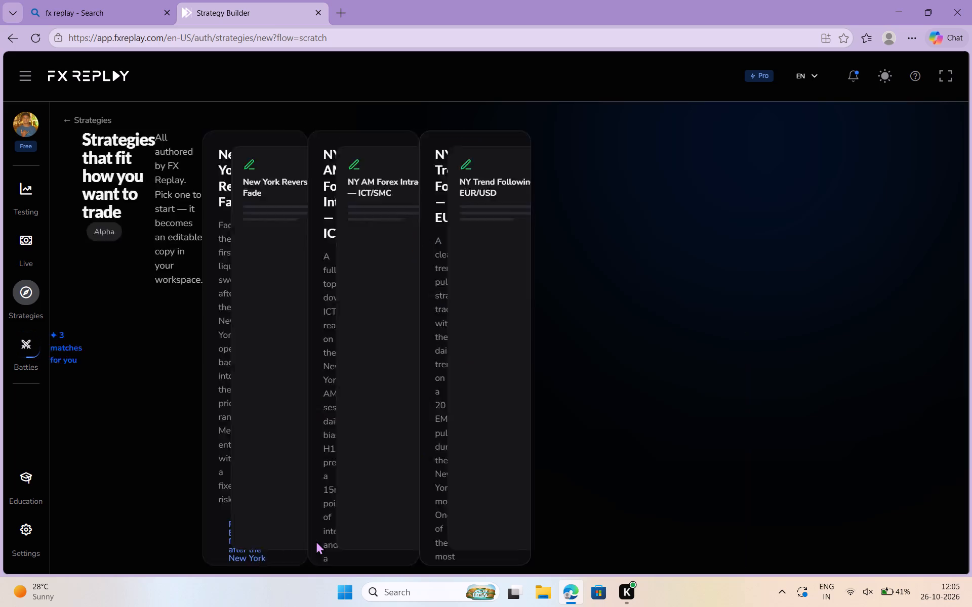
# Read the added strategy's key parameters and its Setup rules for each timeframe.
pyautogui.scroll(-1, 407, 374)
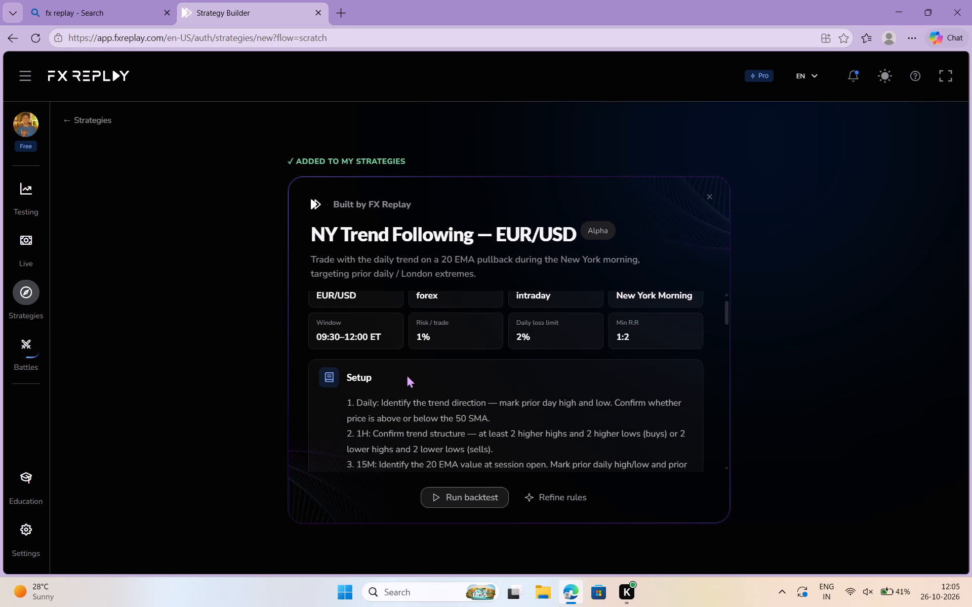
pyautogui.scroll(-2, 407, 374)
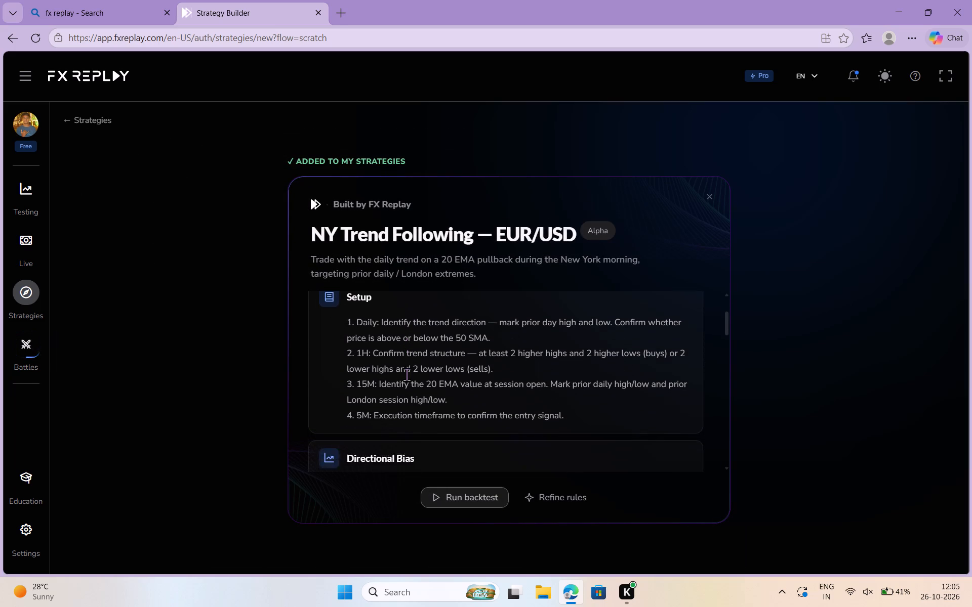
pyautogui.scroll(-1, 407, 374)
pyautogui.scroll(2, 407, 374)
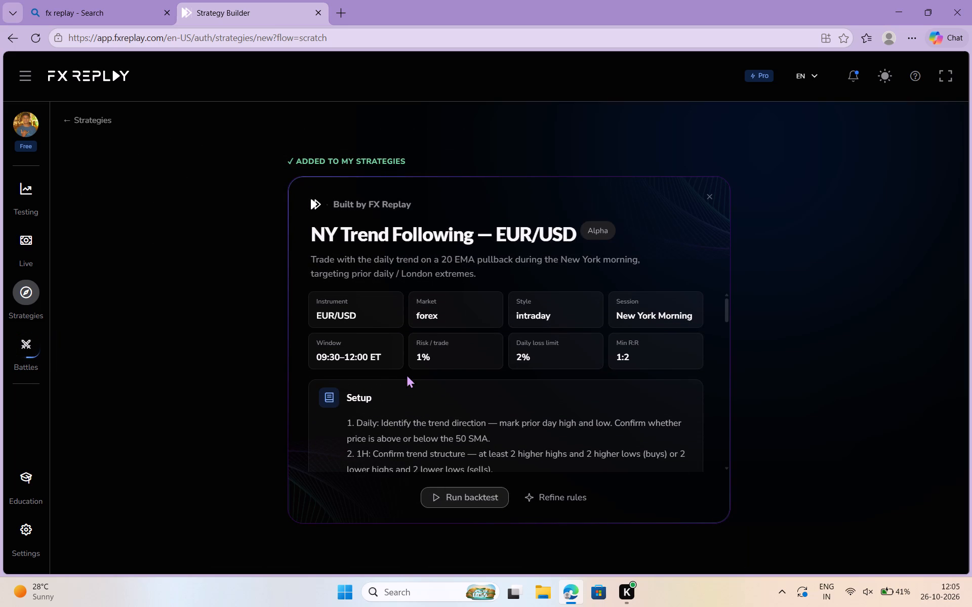
pyautogui.scroll(-1, 407, 374)
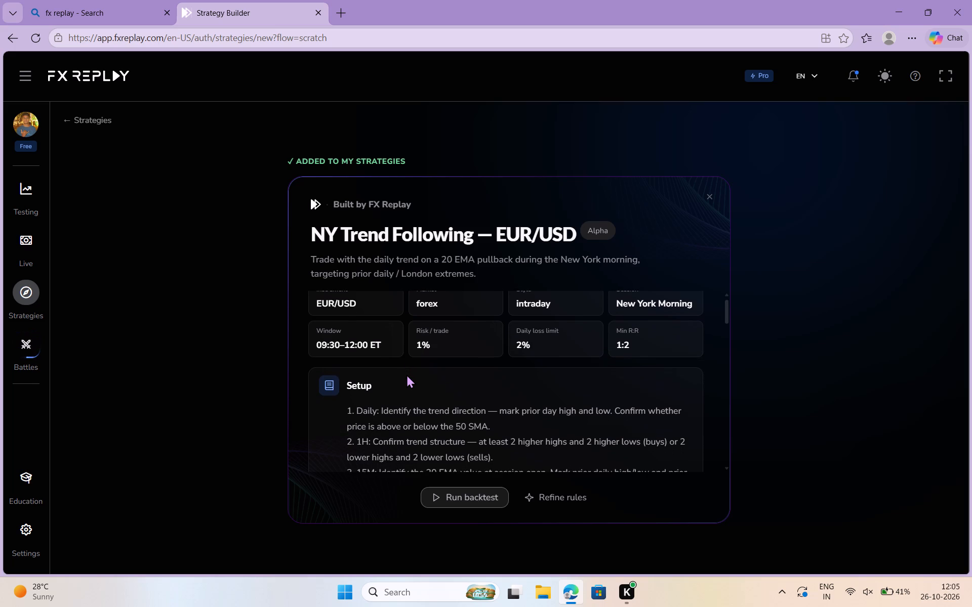
pyautogui.scroll(-2, 407, 374)
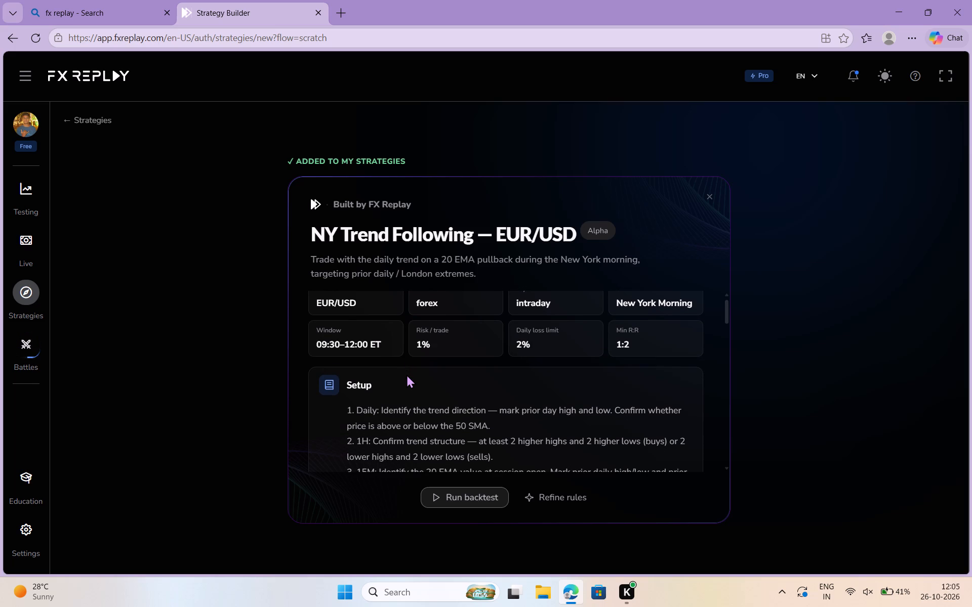
pyautogui.scroll(-3, 407, 374)
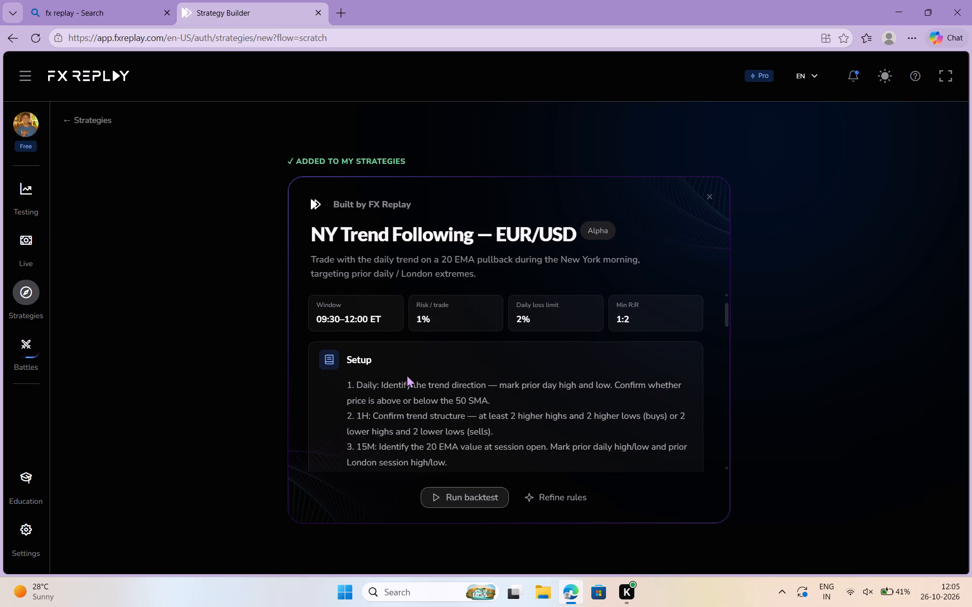
pyautogui.scroll(-2, 407, 374)
pyautogui.hscroll(1, 407, 374)
pyautogui.scroll(-1, 407, 374)
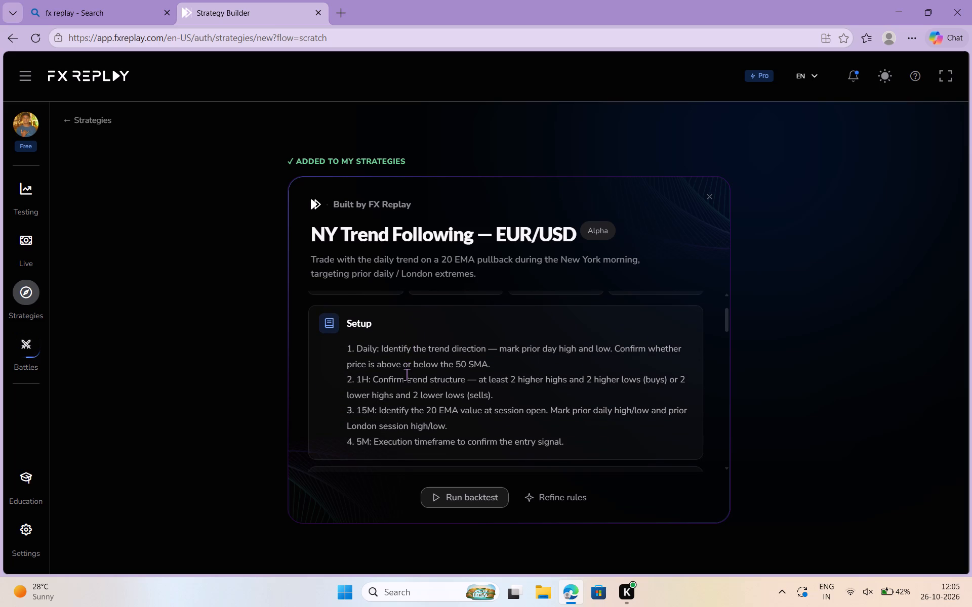
pyautogui.scroll(-2, 407, 374)
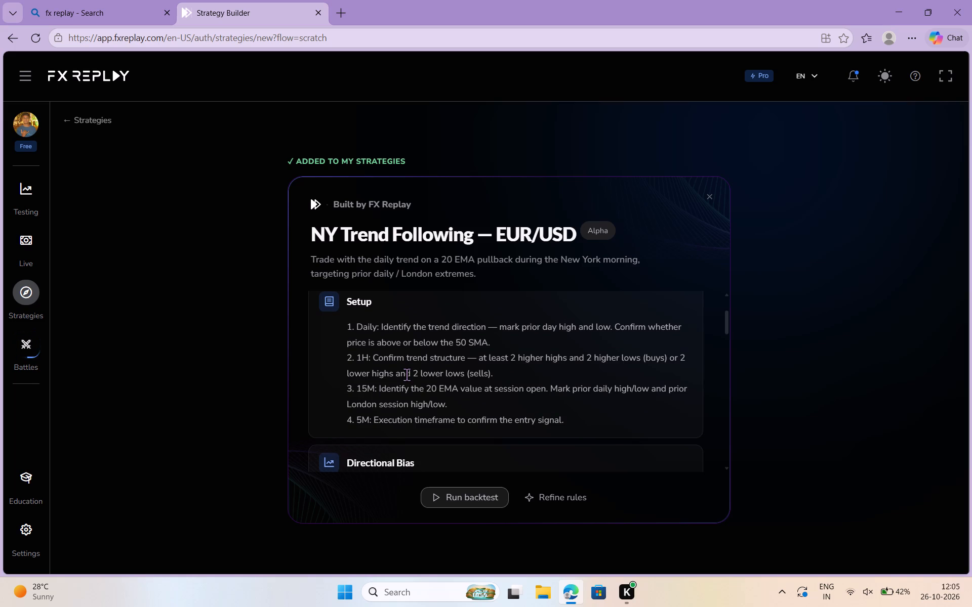
pyautogui.scroll(-1, 407, 374)
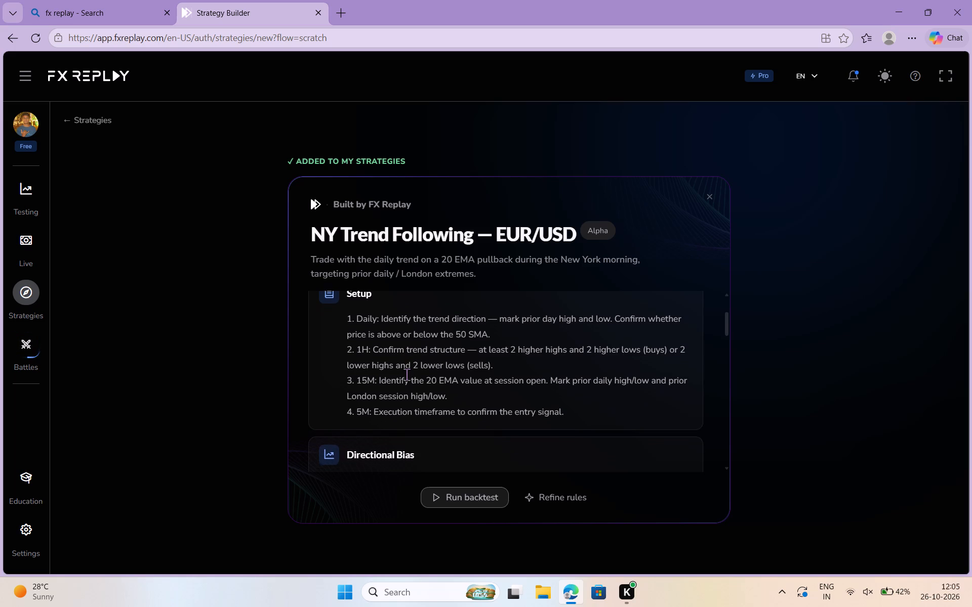
pyautogui.scroll(-1, 407, 374)
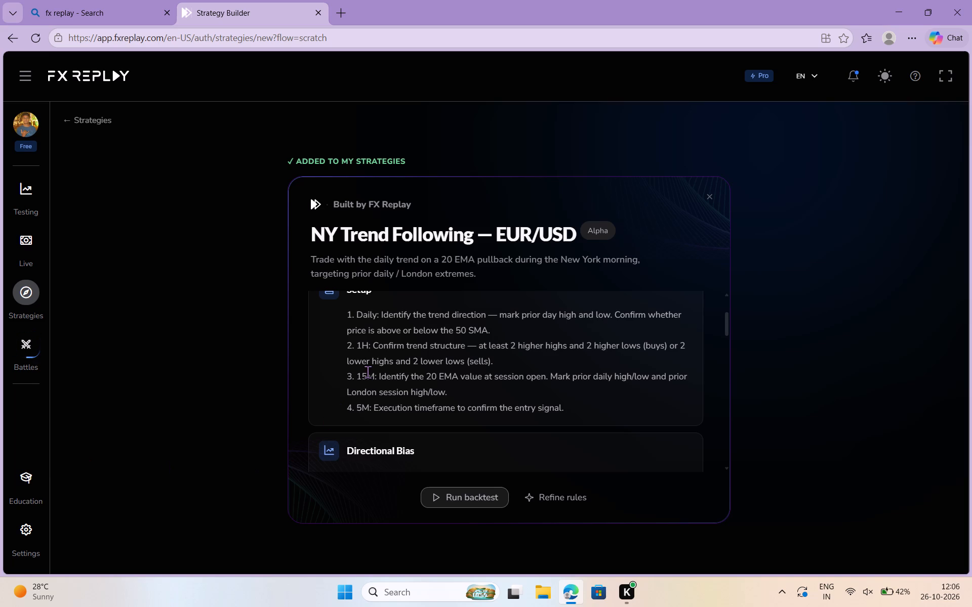
# Read the strategy's Directional Bias, Trade Objective, Risk and News Filter rules.
pyautogui.scroll(-2, 368, 372)
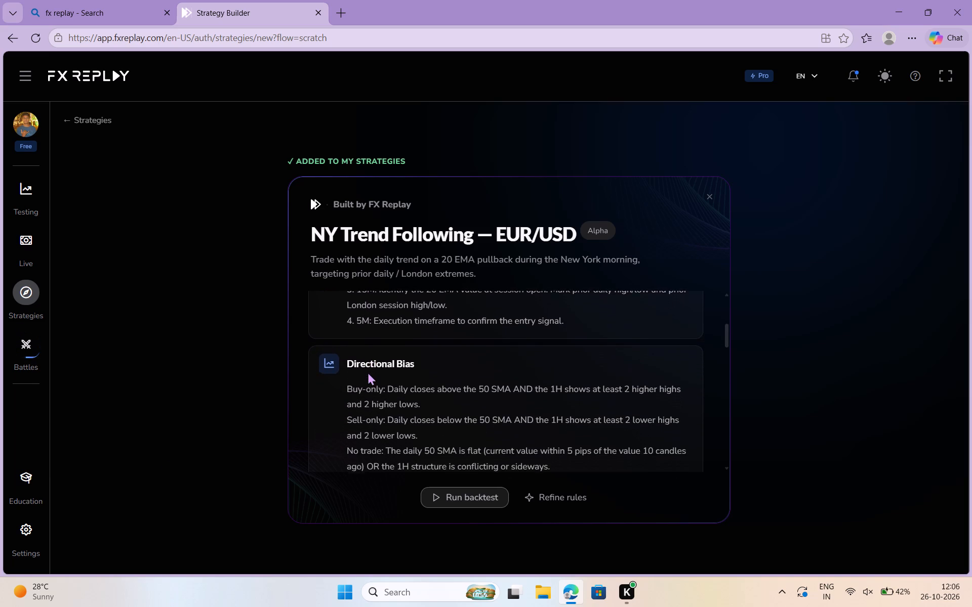
pyautogui.scroll(-1, 368, 372)
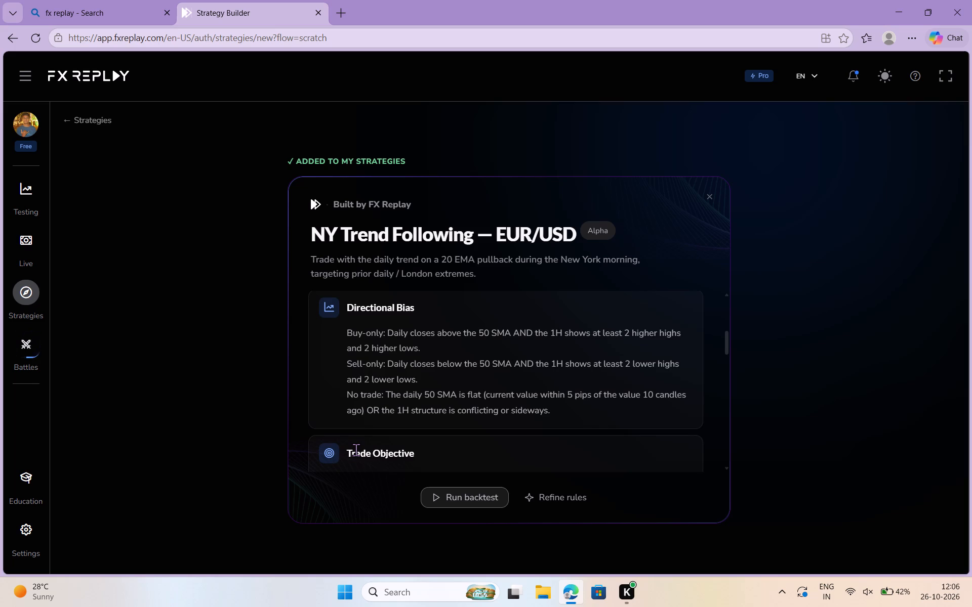
pyautogui.scroll(-2, 356, 450)
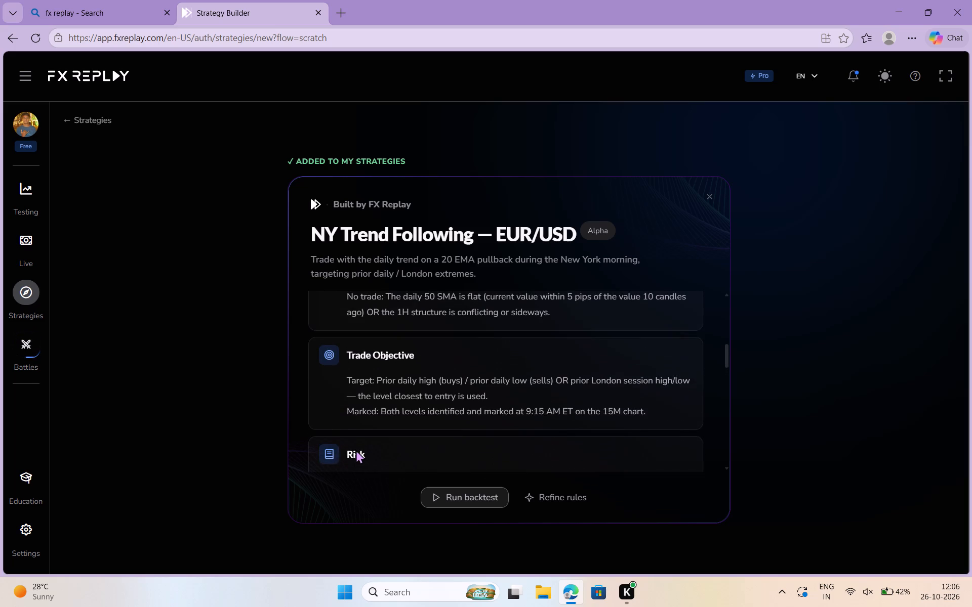
pyautogui.scroll(-1, 356, 450)
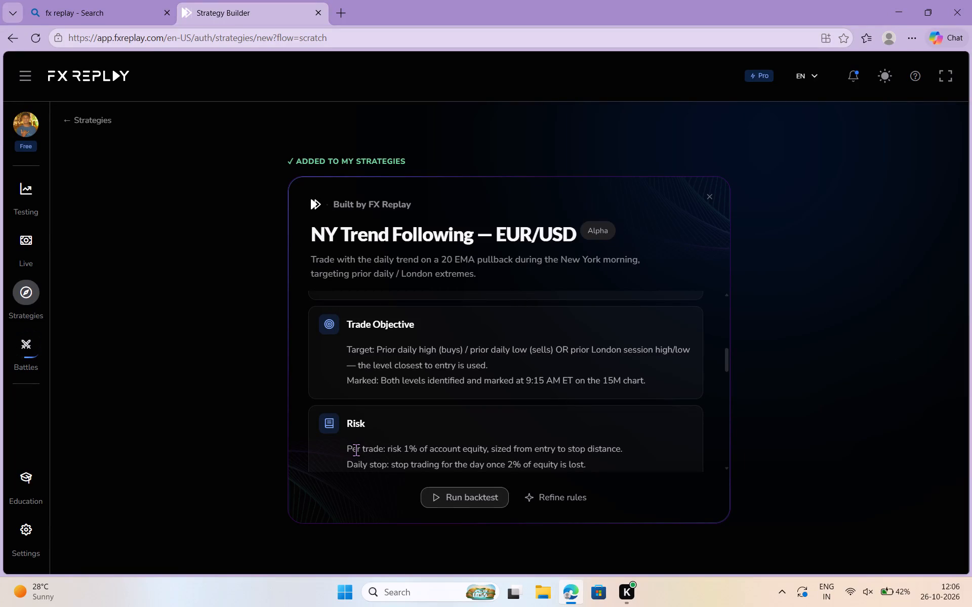
pyautogui.scroll(-1, 377, 376)
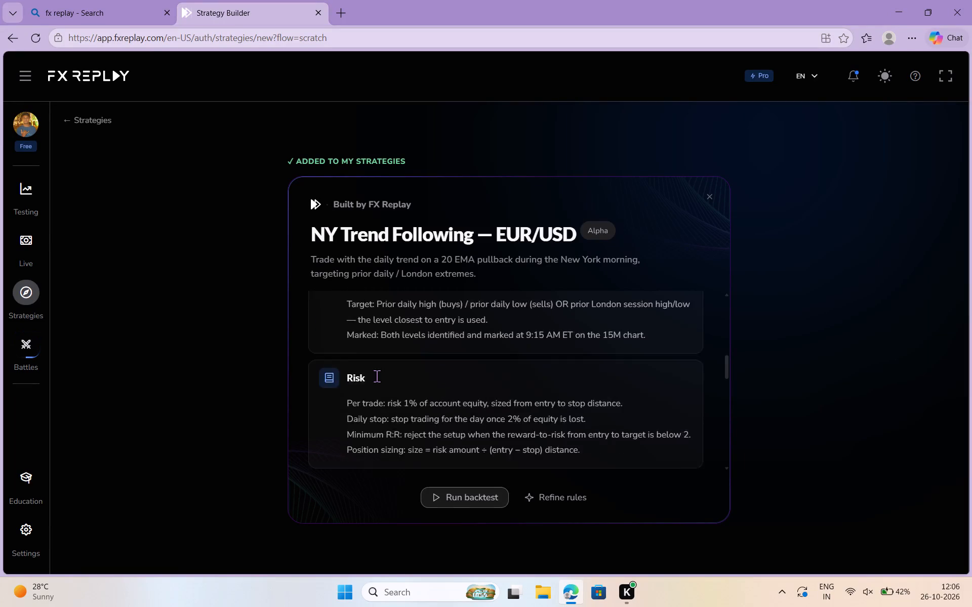
pyautogui.scroll(-1, 377, 376)
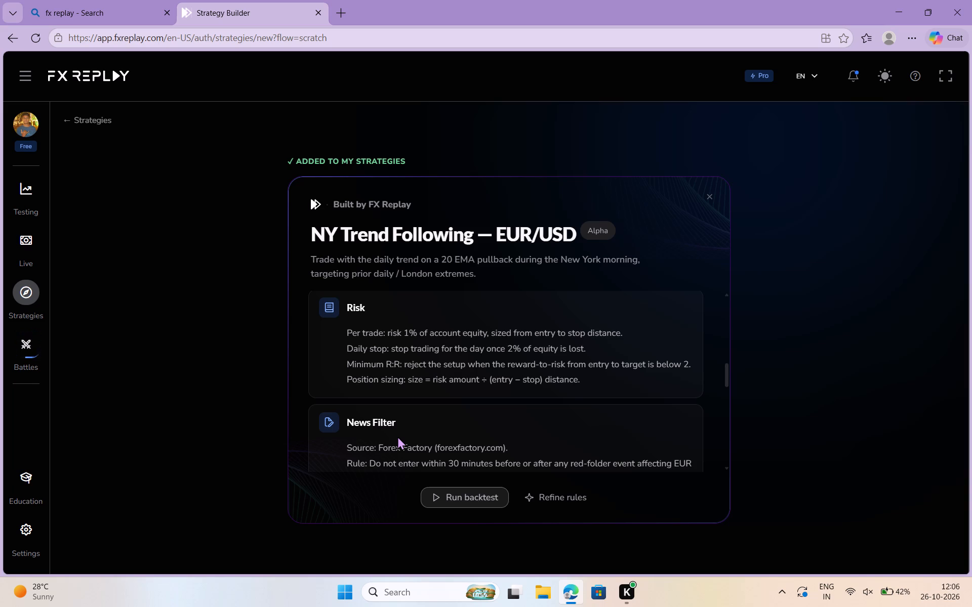
pyautogui.scroll(-2, 397, 436)
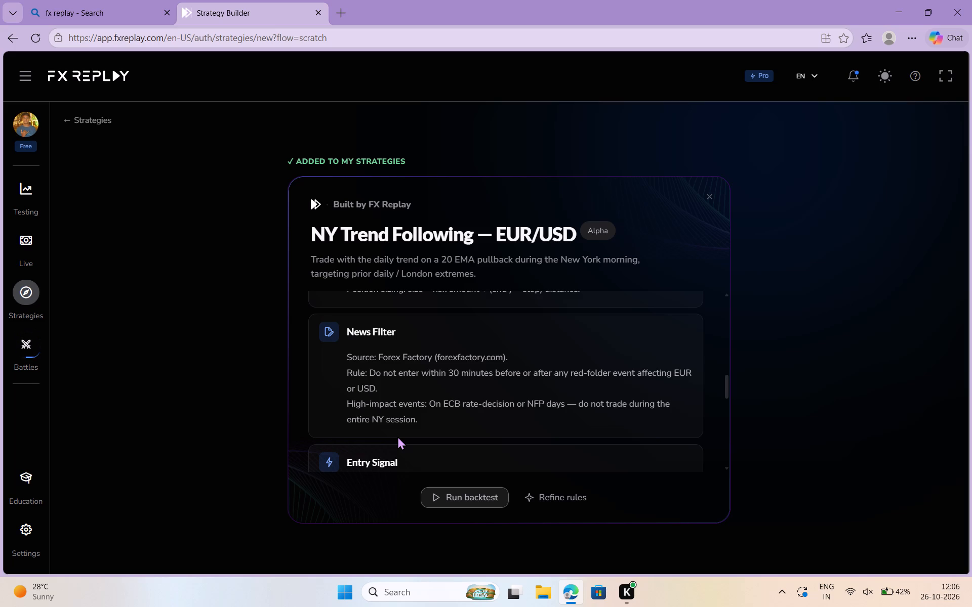
# Read the strategy's Entry Signal, Stop Loss and Take Profit rules.
pyautogui.scroll(-1, 397, 436)
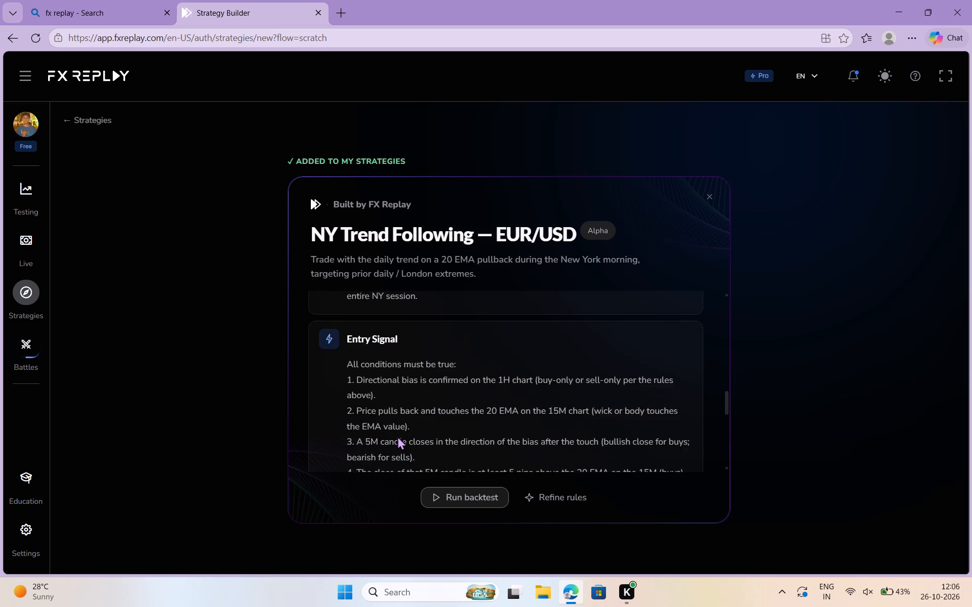
pyautogui.scroll(-4, 397, 436)
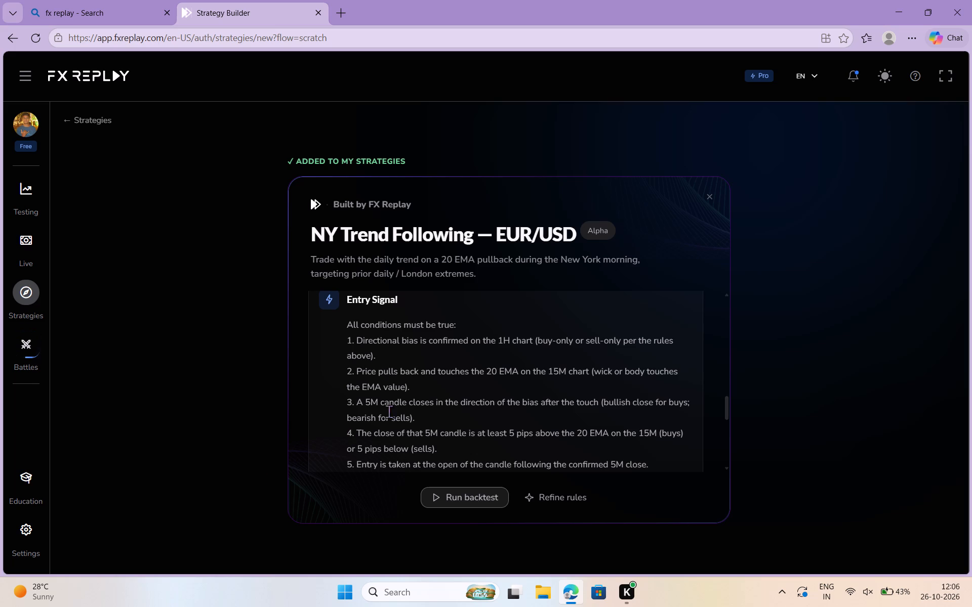
pyautogui.scroll(-3, 394, 409)
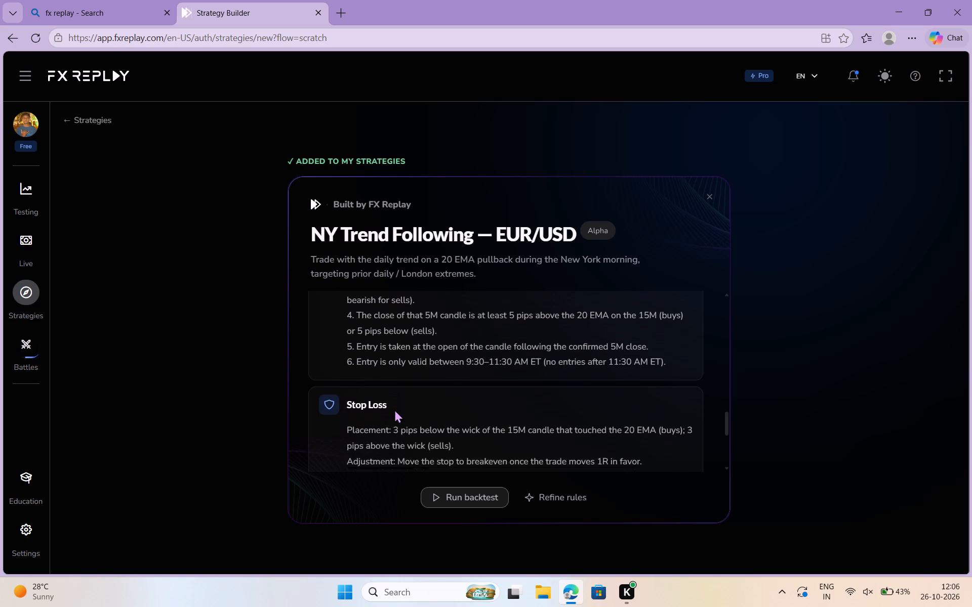
pyautogui.scroll(-1, 394, 409)
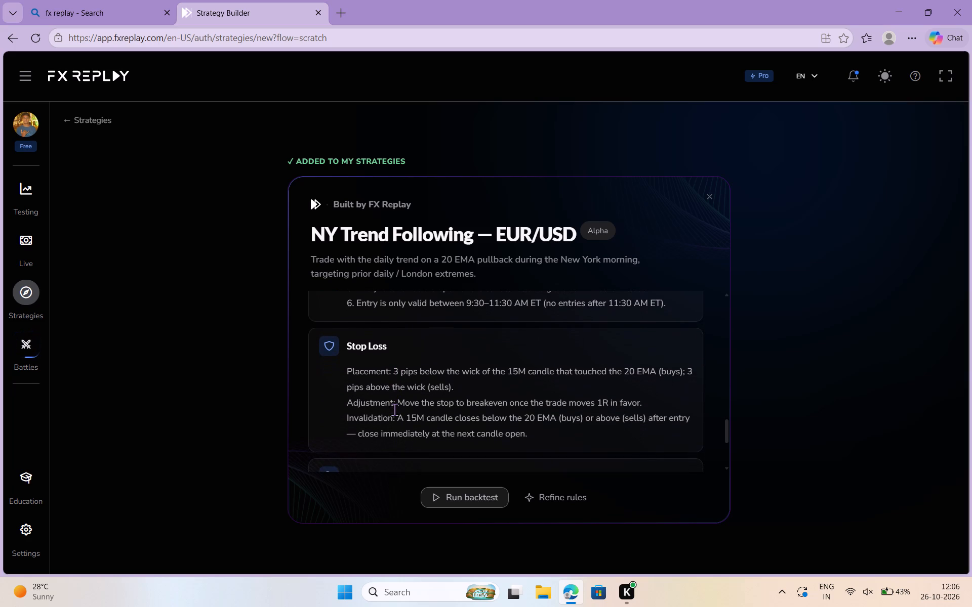
pyautogui.scroll(-4, 394, 409)
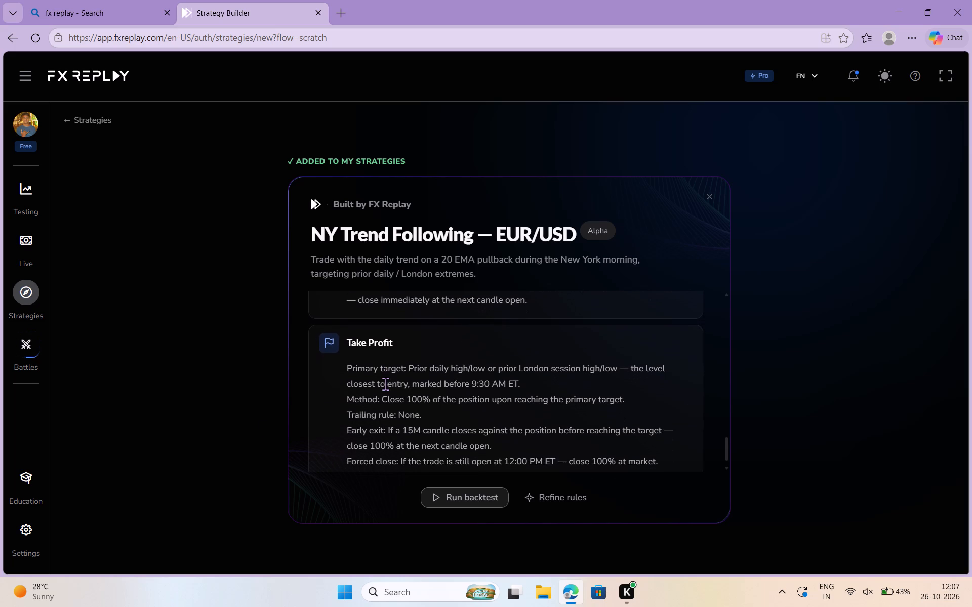
pyautogui.scroll(-1, 385, 384)
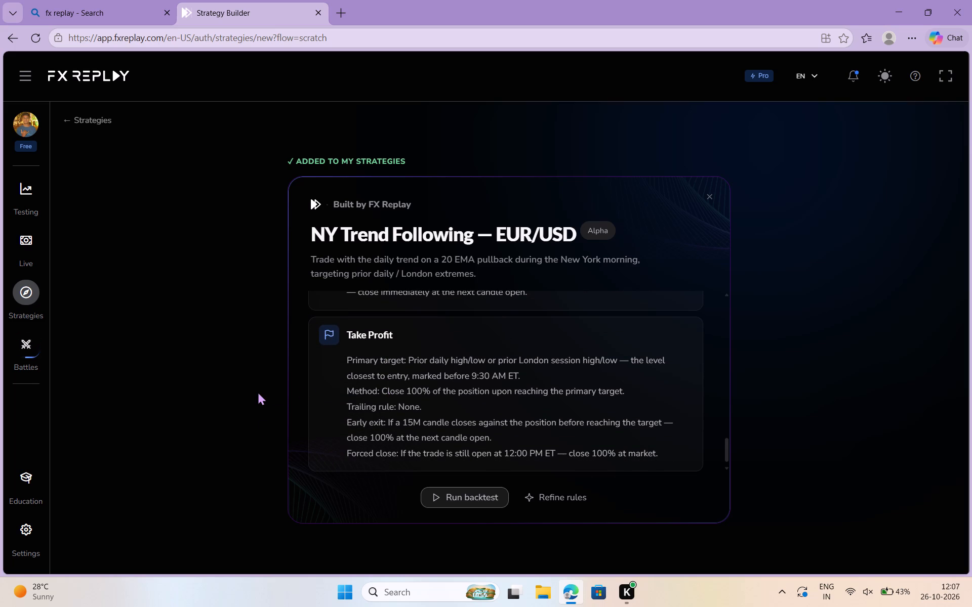
pyautogui.scroll(-1, 351, 364)
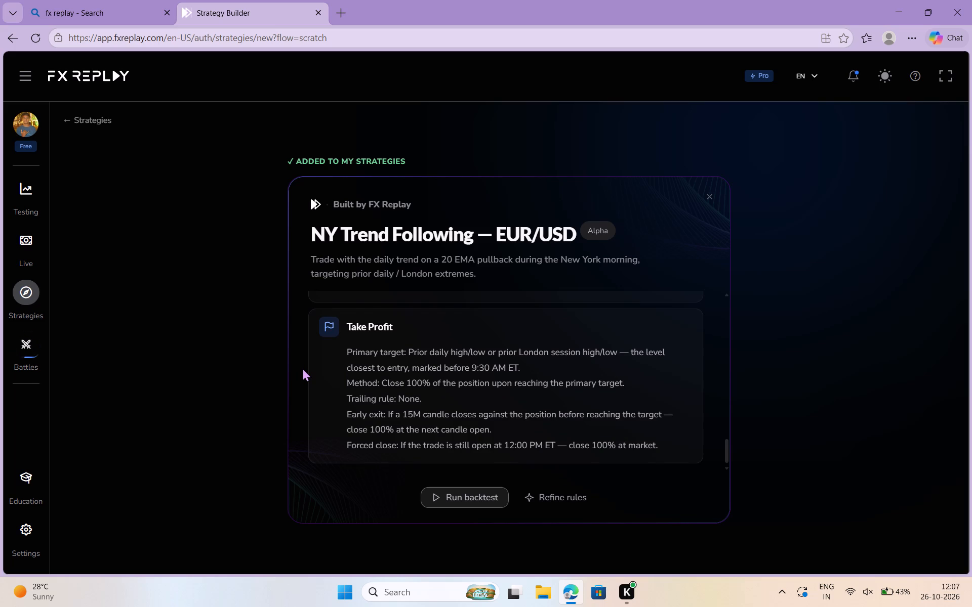
# Start a backtest of the NY Trend Following — EUR/USD strategy and try to create the session with the prefilled settings.
pyautogui.click(433, 495)
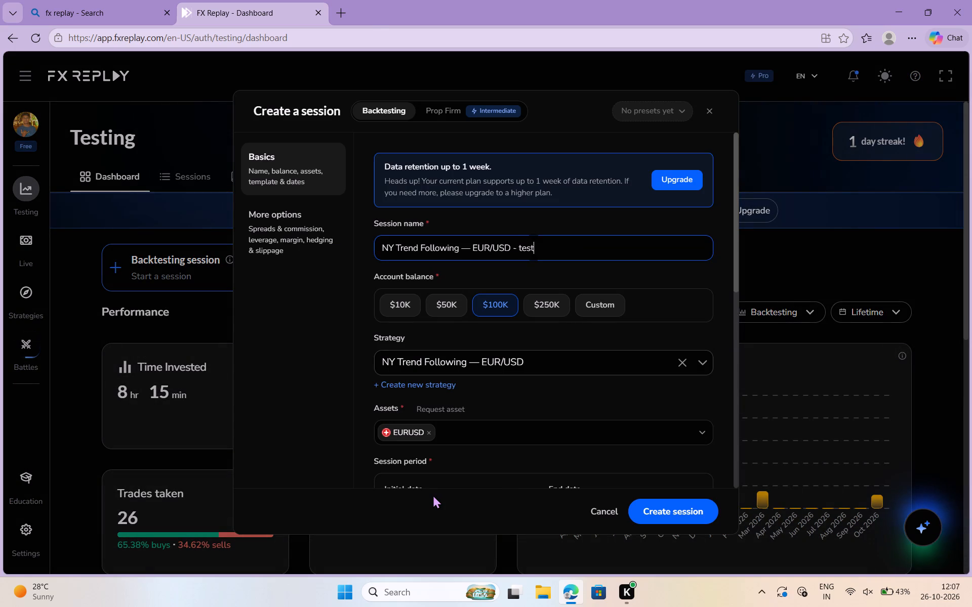
pyautogui.click(669, 504)
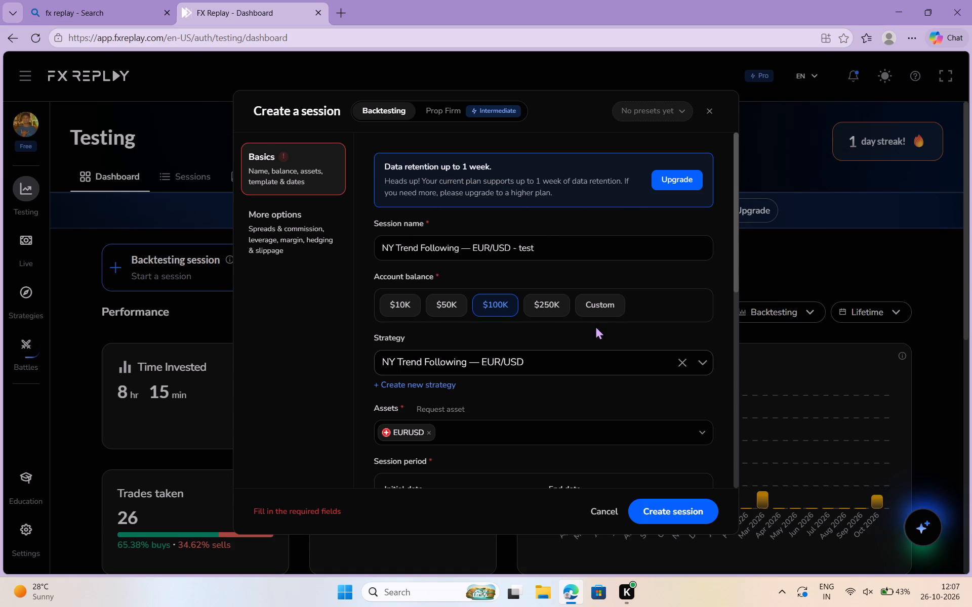
# Set the session period's initial date to January 6, 2025 at 12:07.
pyautogui.scroll(-1, 546, 362)
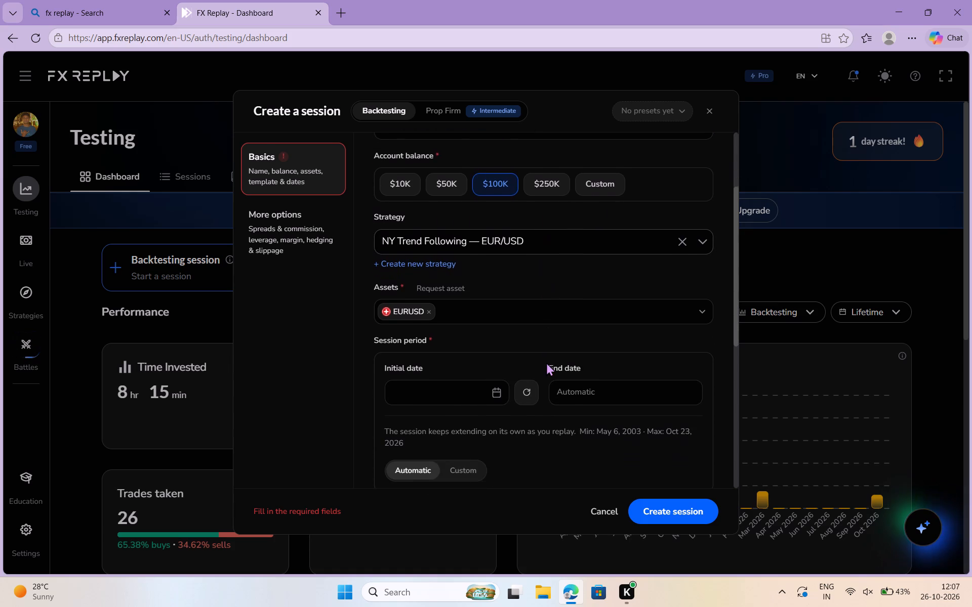
pyautogui.scroll(-1, 546, 362)
pyautogui.click(443, 393)
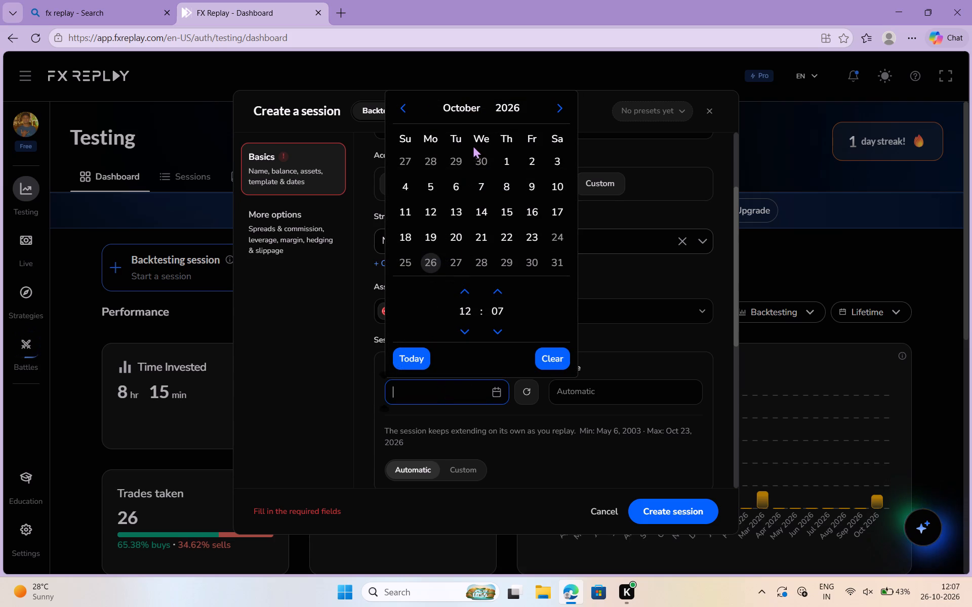
pyautogui.click(504, 105)
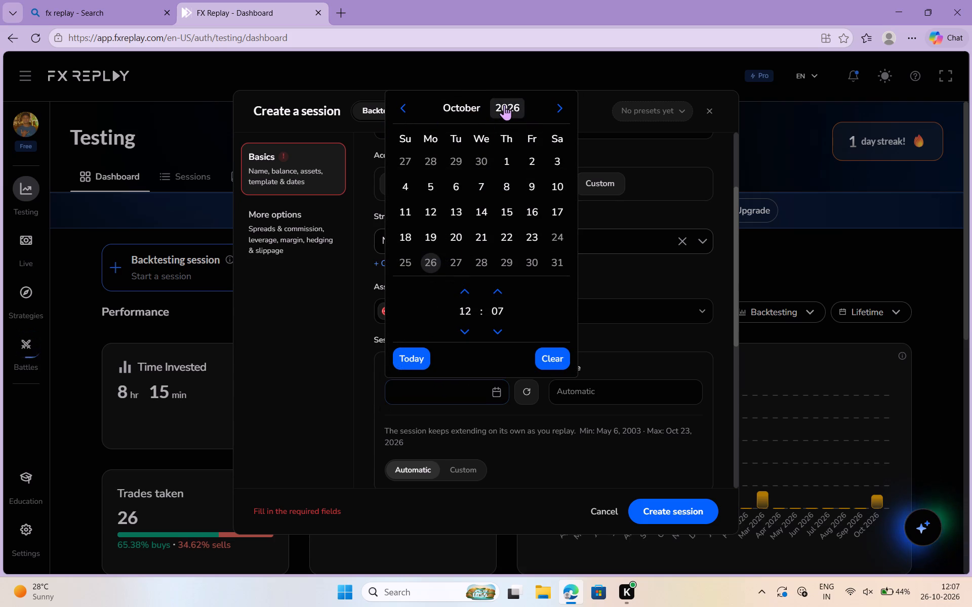
pyautogui.click(509, 232)
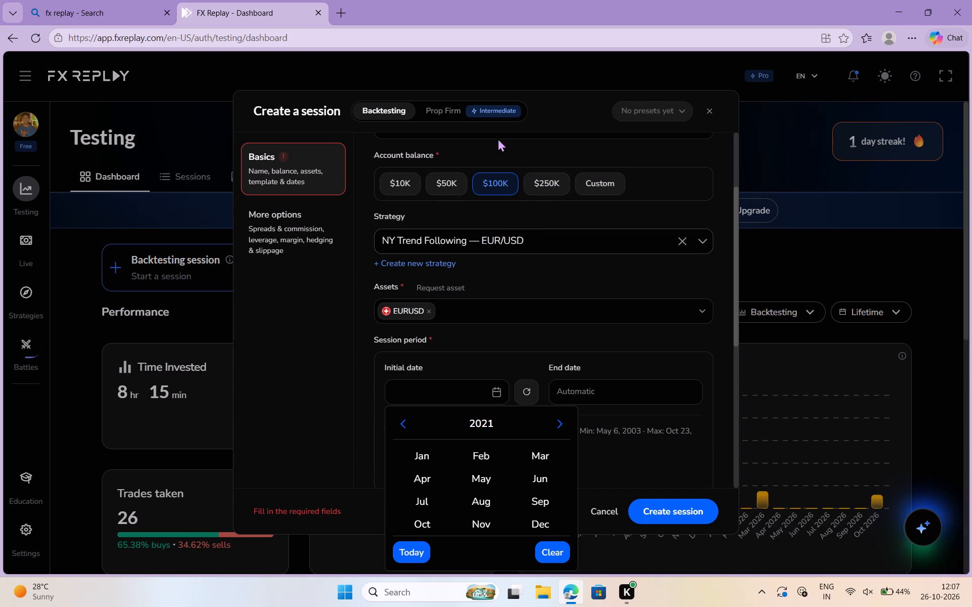
pyautogui.click(485, 424)
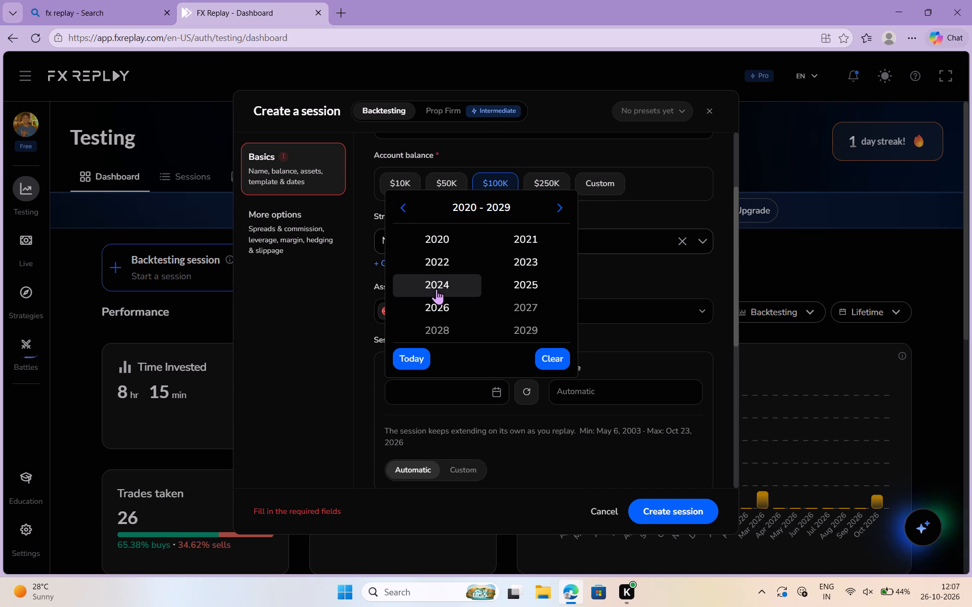
pyautogui.click(517, 278)
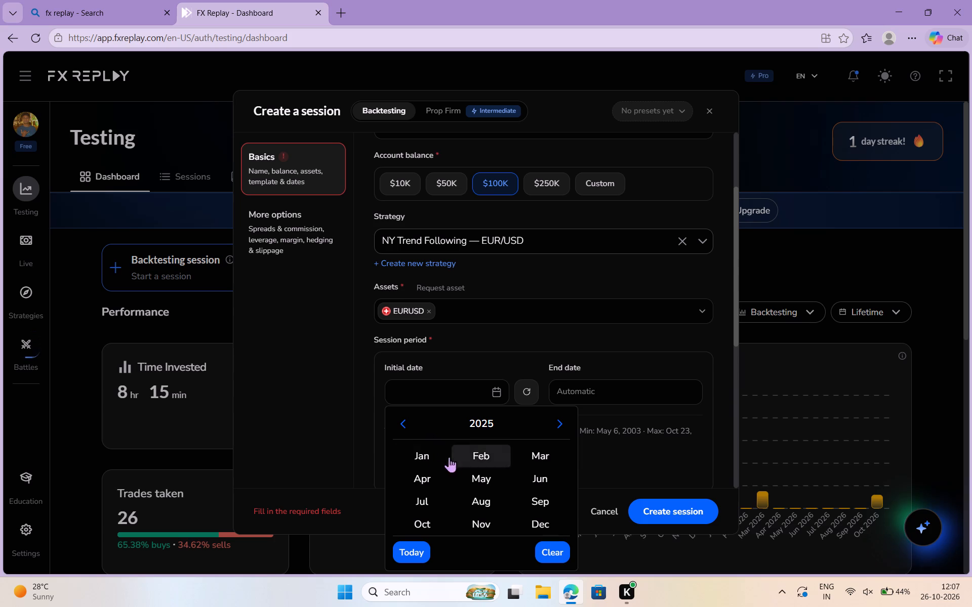
pyautogui.click(421, 457)
pyautogui.click(416, 203)
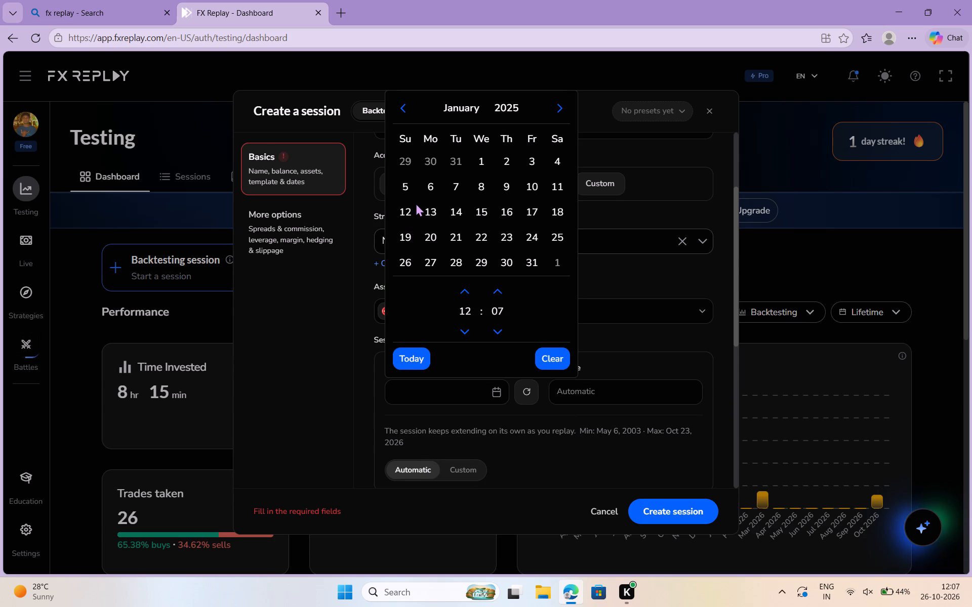
pyautogui.click(427, 187)
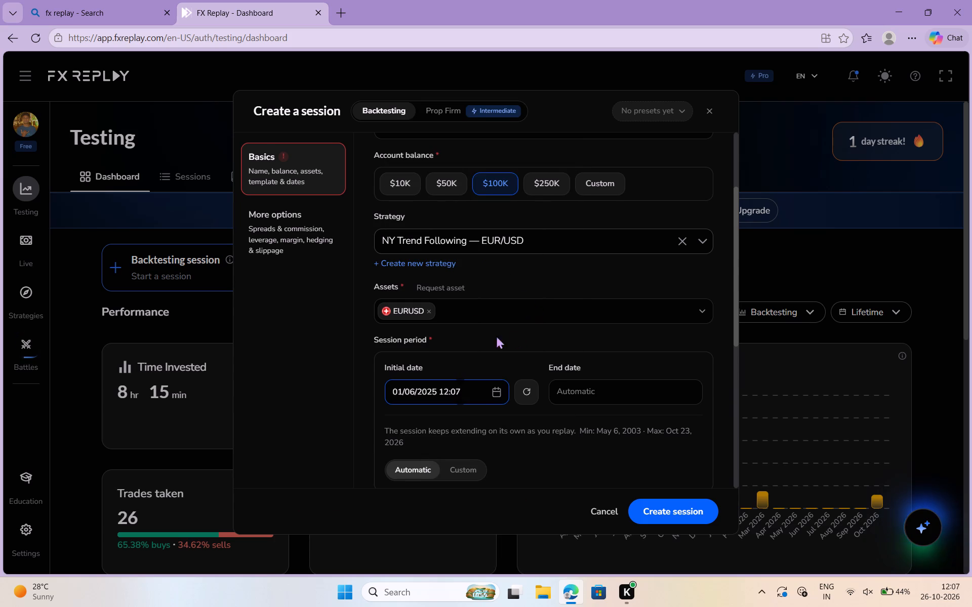
# Review the remaining basic settings and create the backtesting session with an automatic end date and the New Chart engine.
pyautogui.scroll(2, 473, 301)
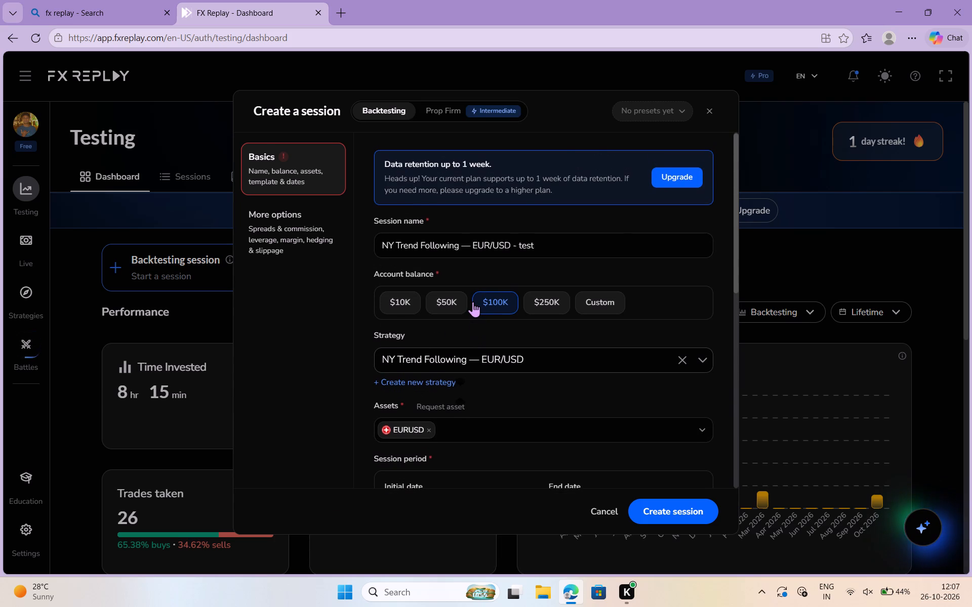
pyautogui.scroll(-1, 473, 301)
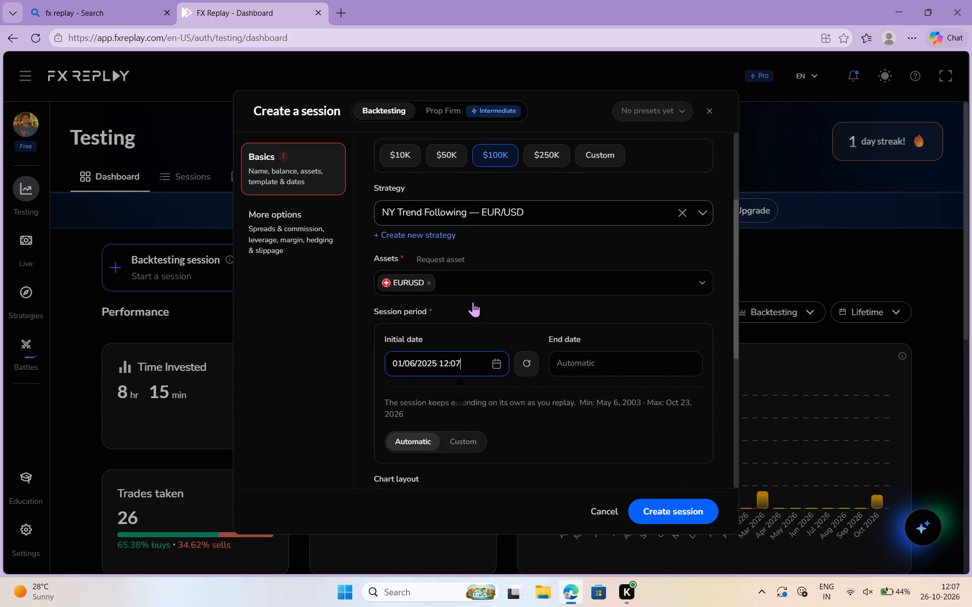
pyautogui.scroll(-3, 473, 301)
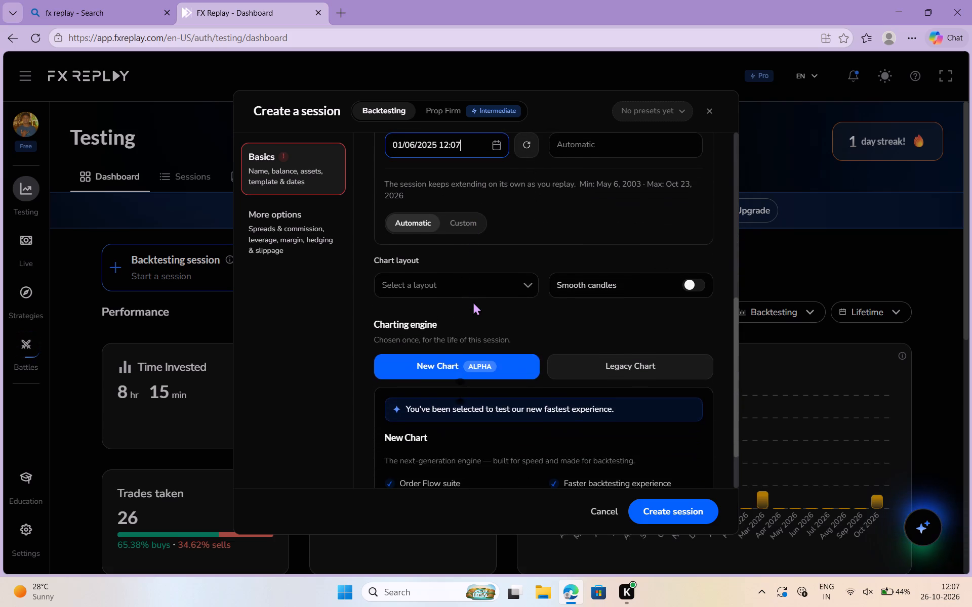
pyautogui.scroll(-2, 473, 301)
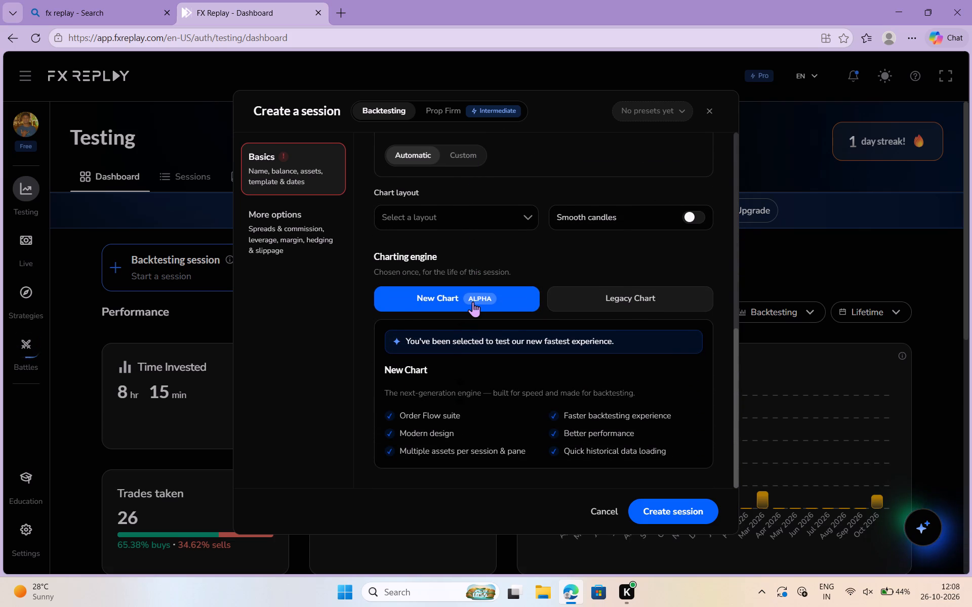
pyautogui.scroll(-1, 473, 301)
pyautogui.click(674, 501)
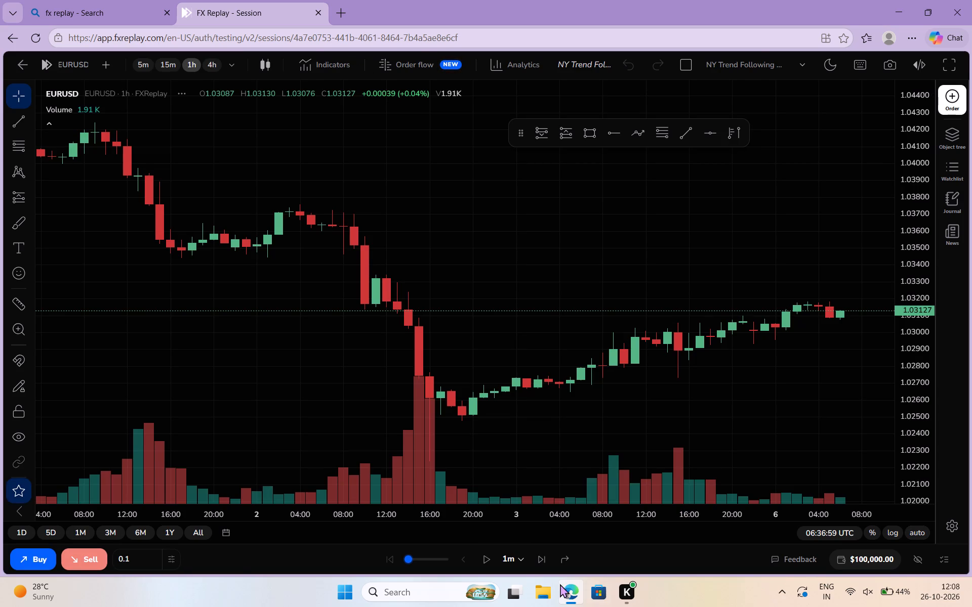
# Start the EURUSD chart replay and set its replay interval to 15m.
pyautogui.click(489, 557)
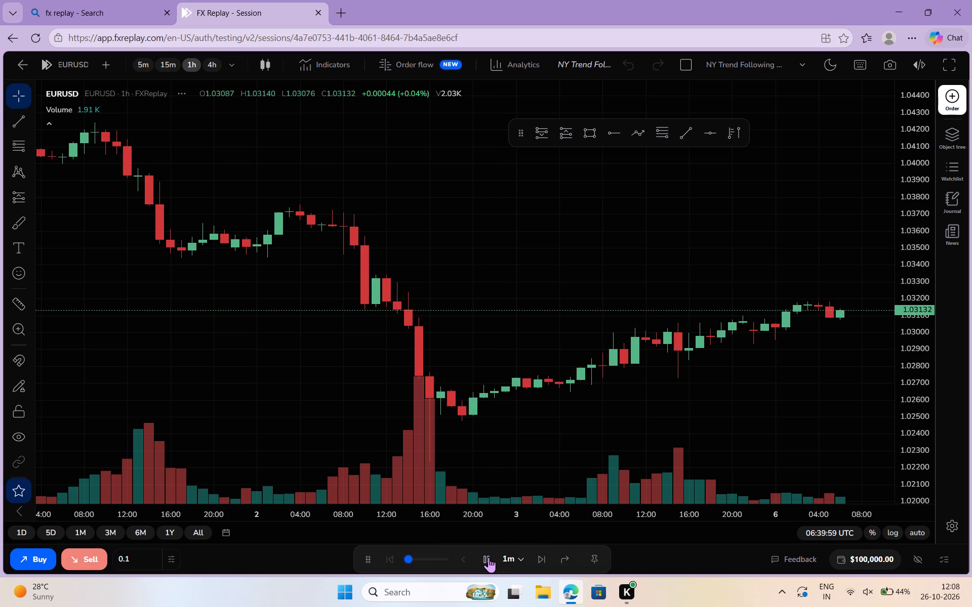
pyautogui.click(520, 560)
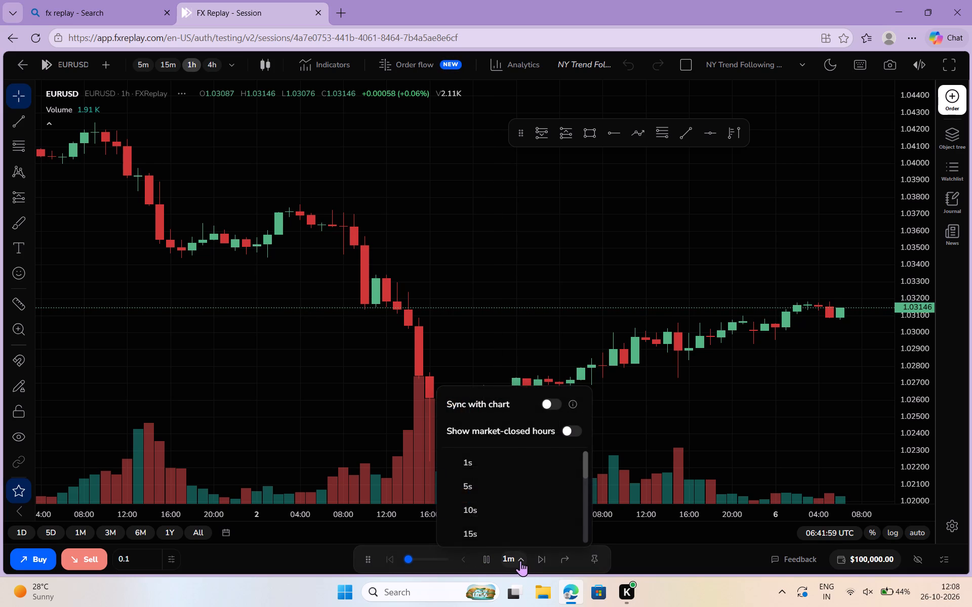
pyautogui.scroll(-3, 488, 504)
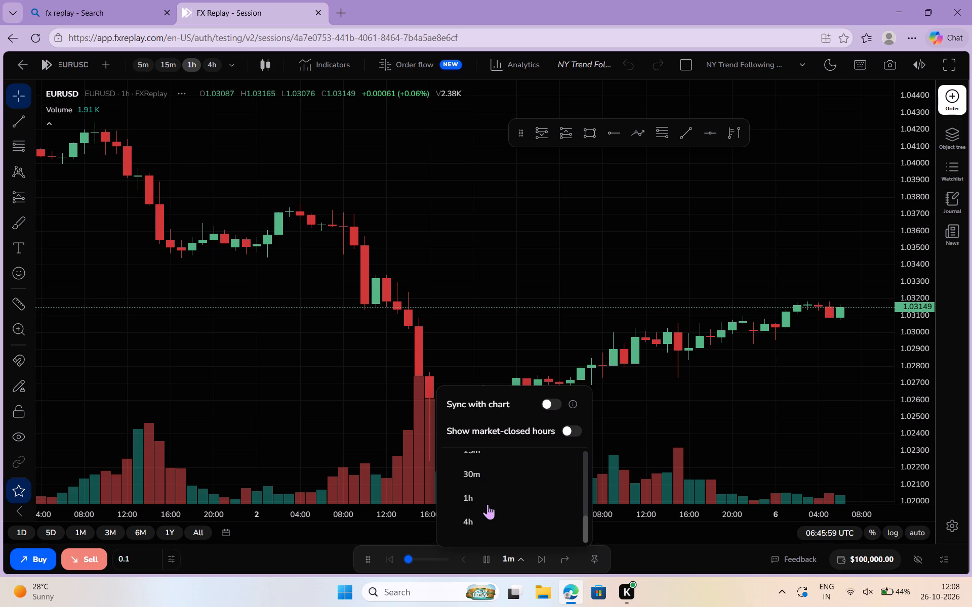
pyautogui.scroll(-1, 488, 504)
pyautogui.scroll(1, 488, 504)
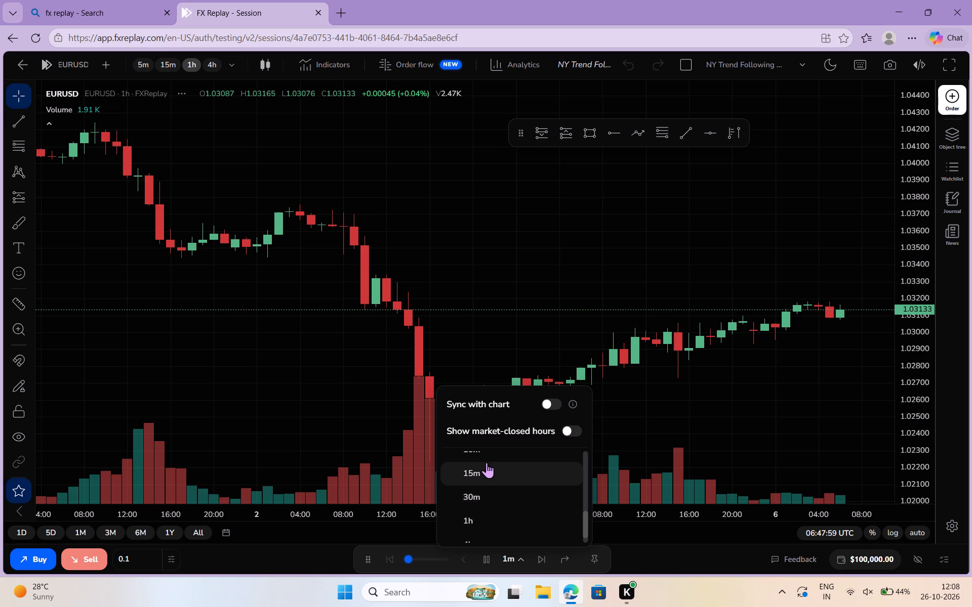
pyautogui.click(487, 462)
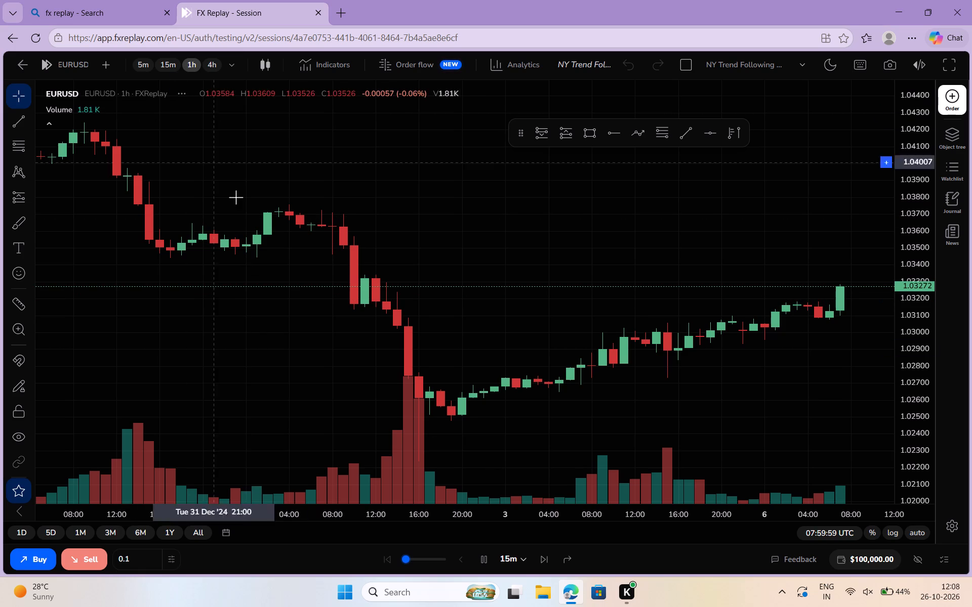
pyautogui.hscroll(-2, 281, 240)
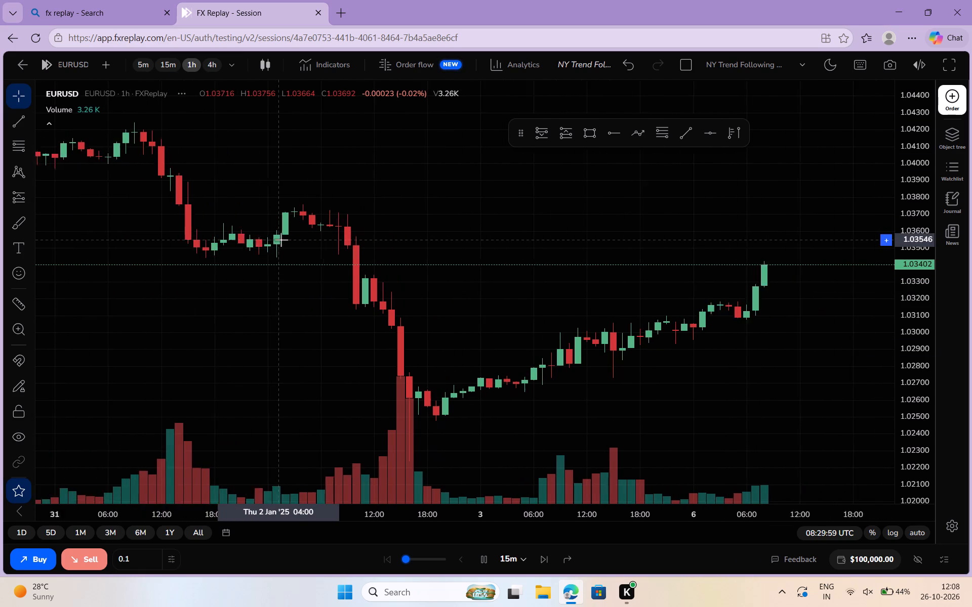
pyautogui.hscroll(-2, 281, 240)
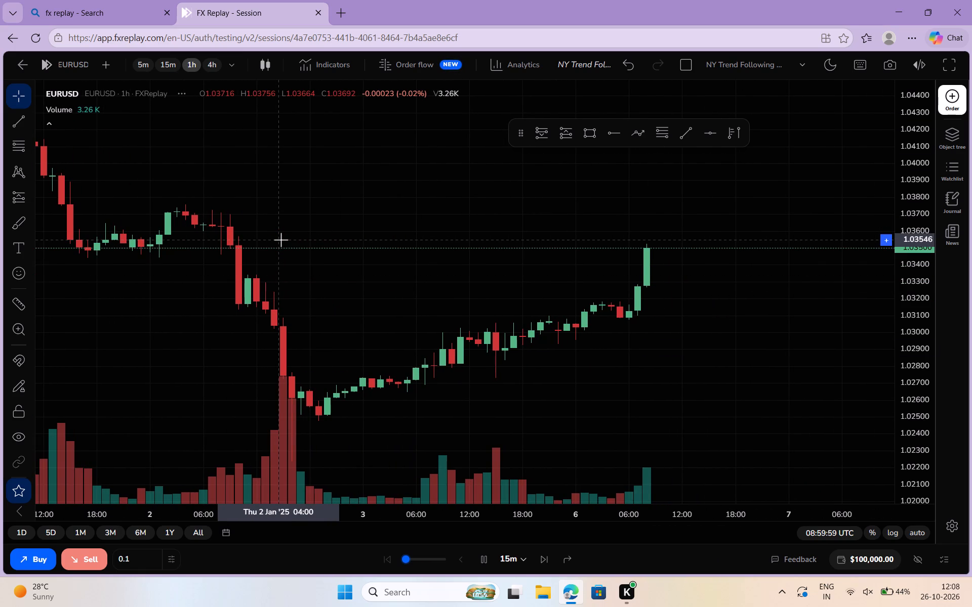
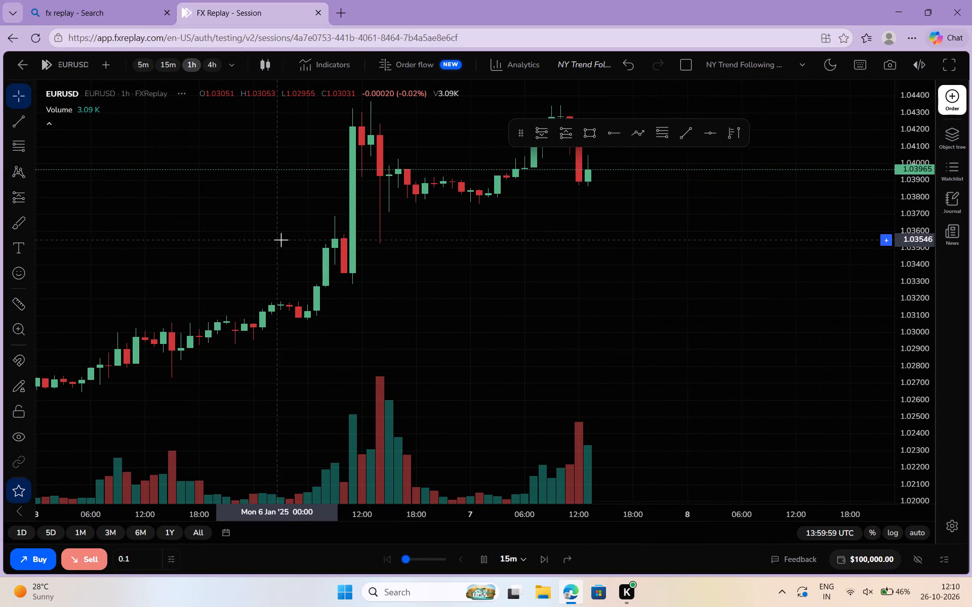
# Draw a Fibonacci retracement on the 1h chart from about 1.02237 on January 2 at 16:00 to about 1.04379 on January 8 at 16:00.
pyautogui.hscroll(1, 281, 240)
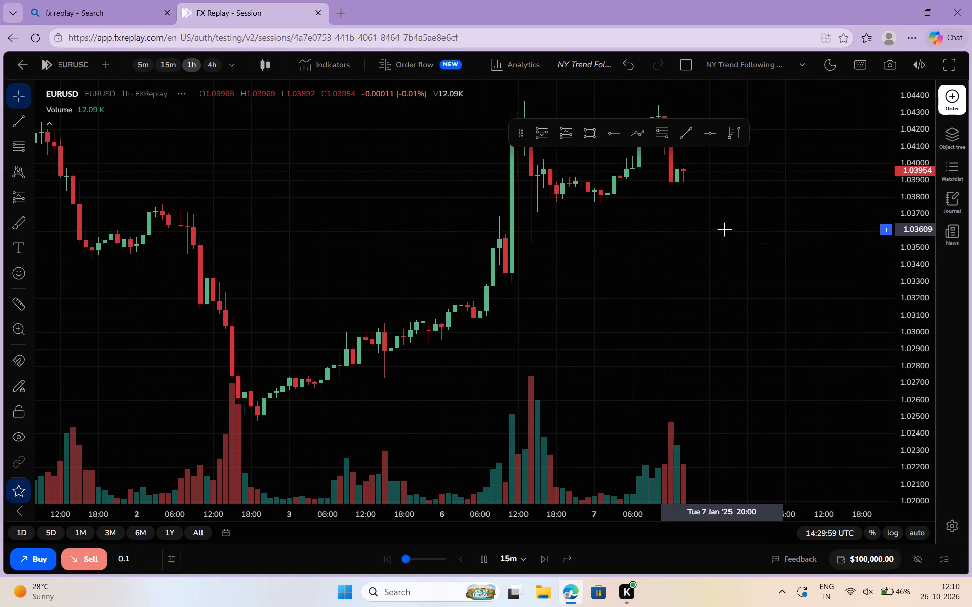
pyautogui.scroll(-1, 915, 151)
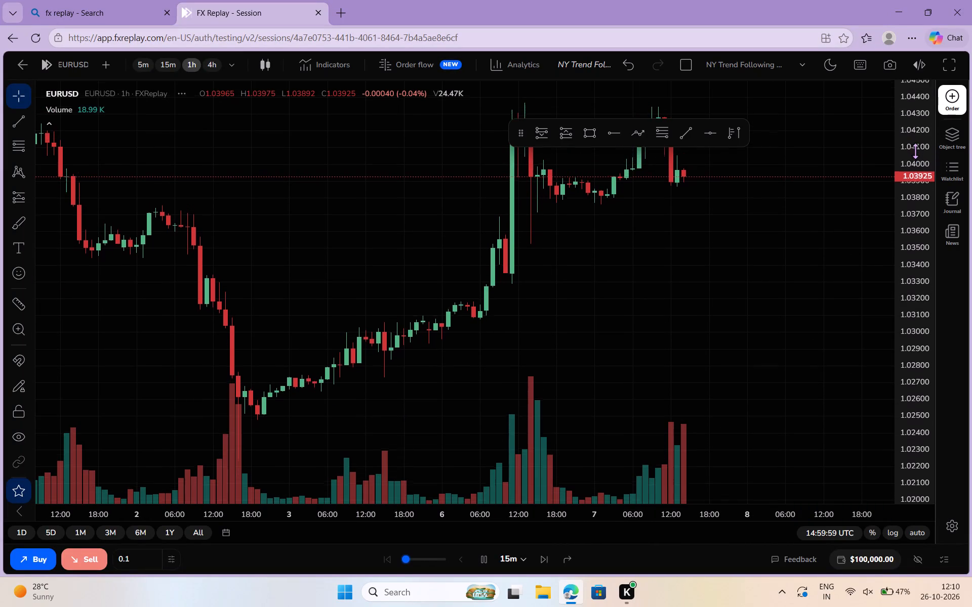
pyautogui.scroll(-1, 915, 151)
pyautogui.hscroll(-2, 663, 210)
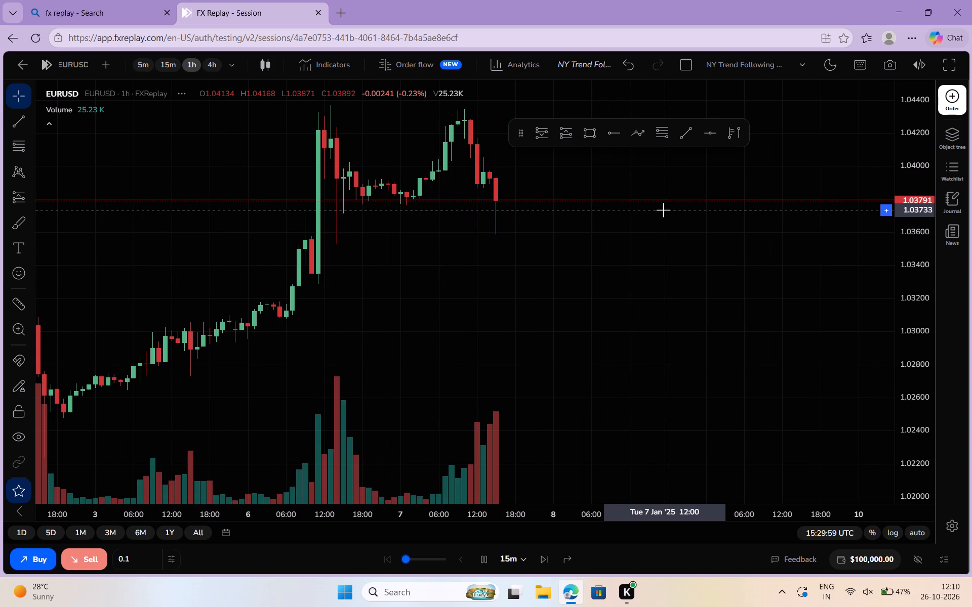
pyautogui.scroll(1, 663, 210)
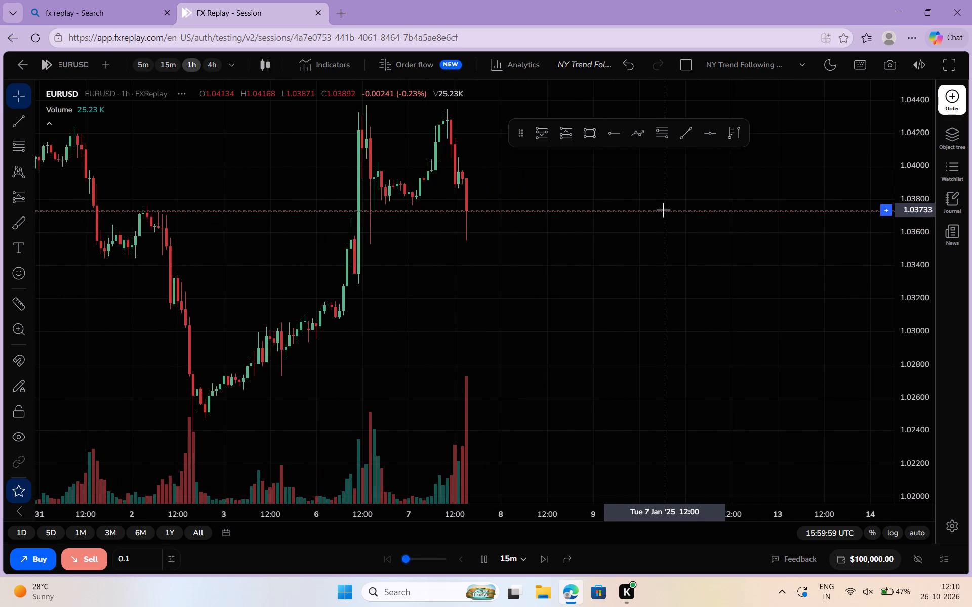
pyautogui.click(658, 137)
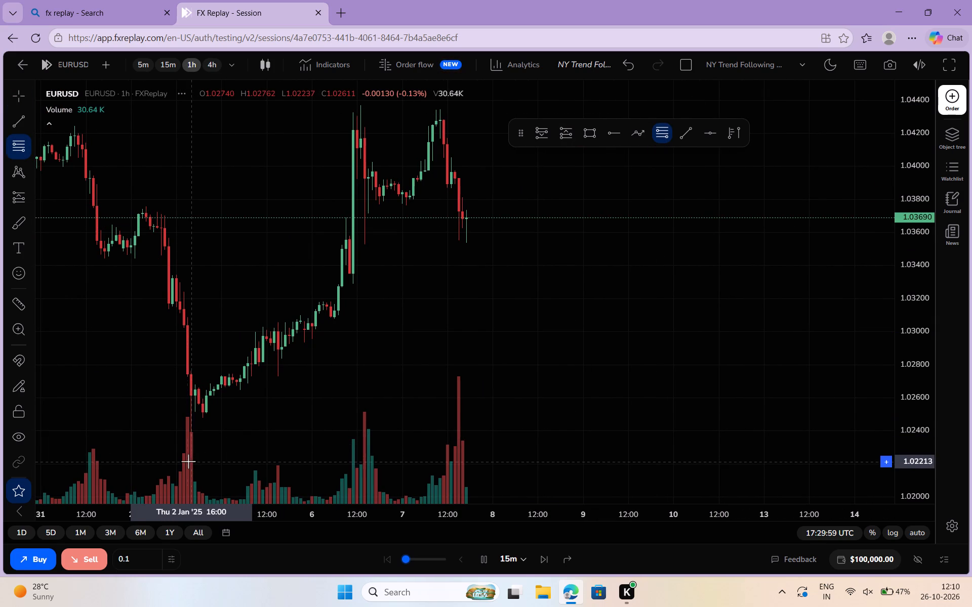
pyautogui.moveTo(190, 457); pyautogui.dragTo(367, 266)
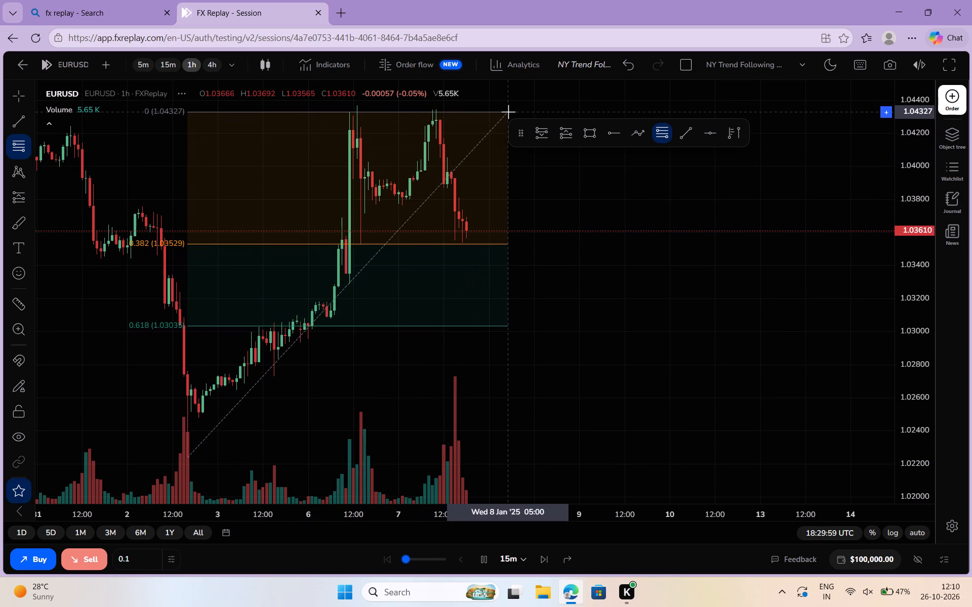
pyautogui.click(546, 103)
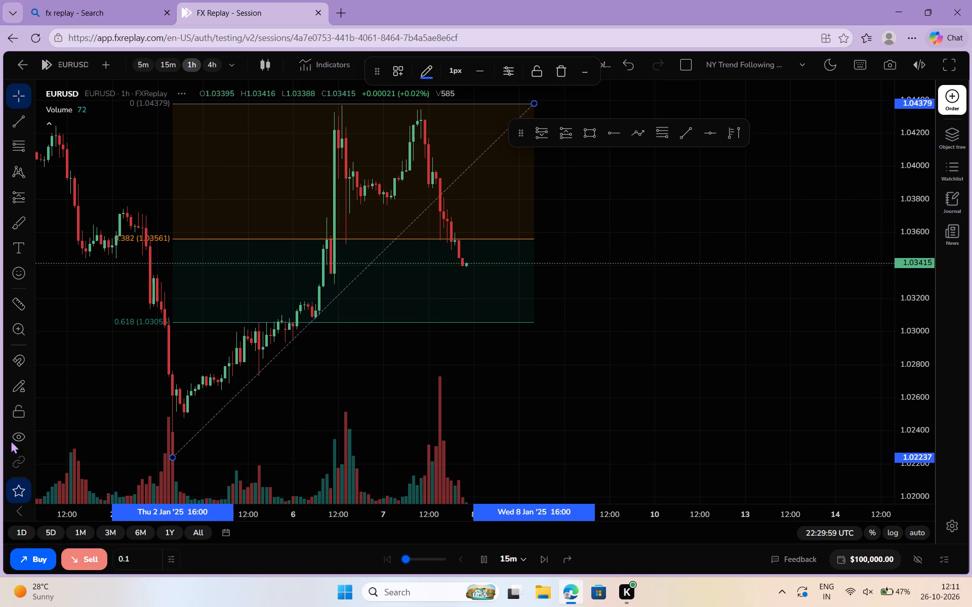
# Switch the EURUSD chart to the 15m timeframe and bring the retracement and recent candles into view.
pyautogui.click(165, 66)
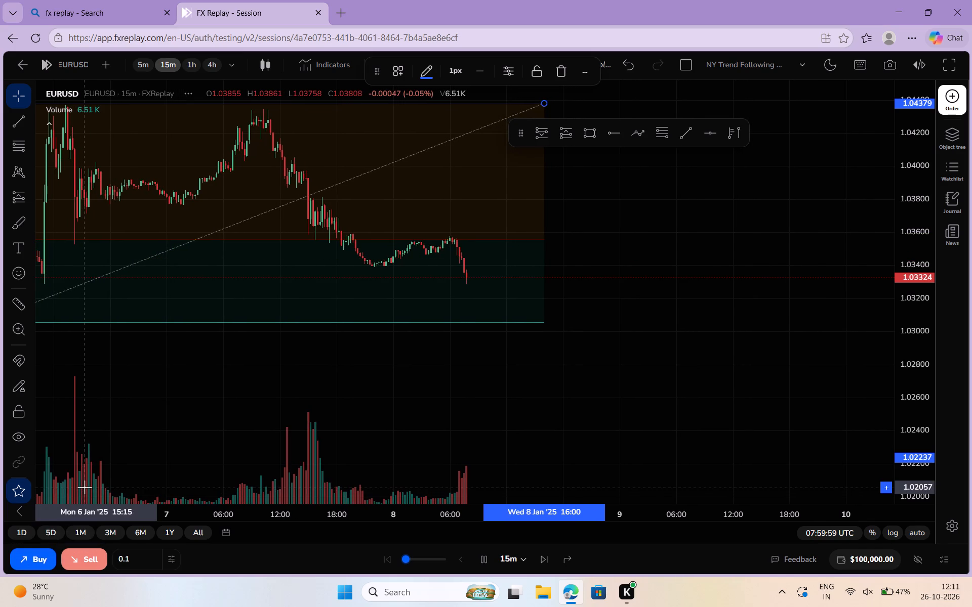
pyautogui.hscroll(-1, 142, 413)
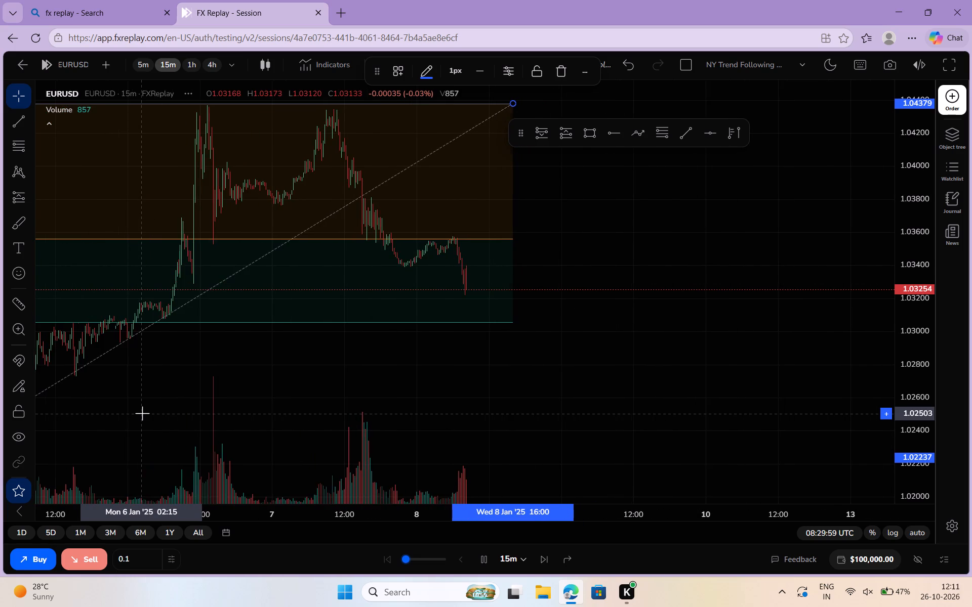
pyautogui.hscroll(-1, 142, 413)
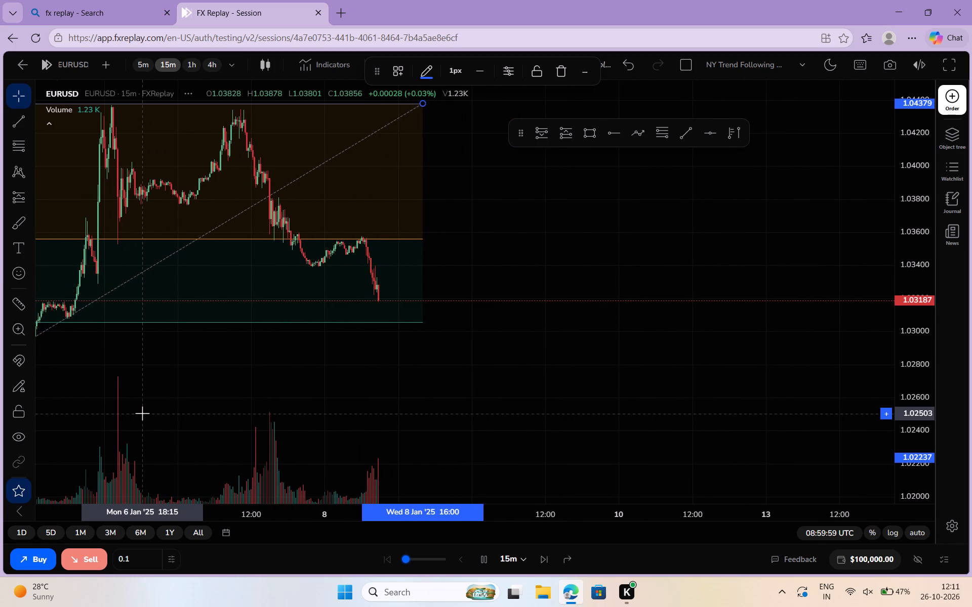
pyautogui.hscroll(-1, 142, 413)
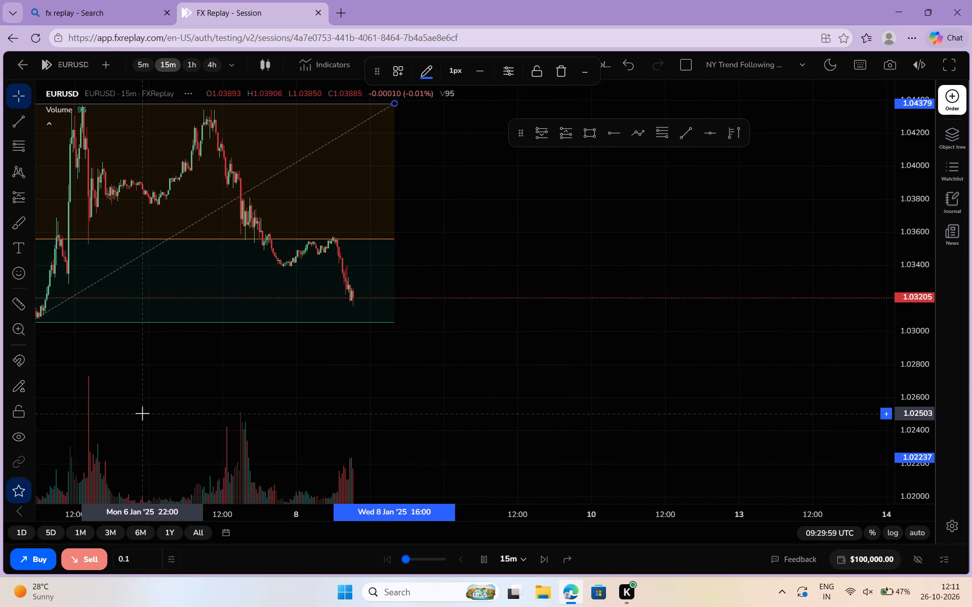
pyautogui.click(158, 394)
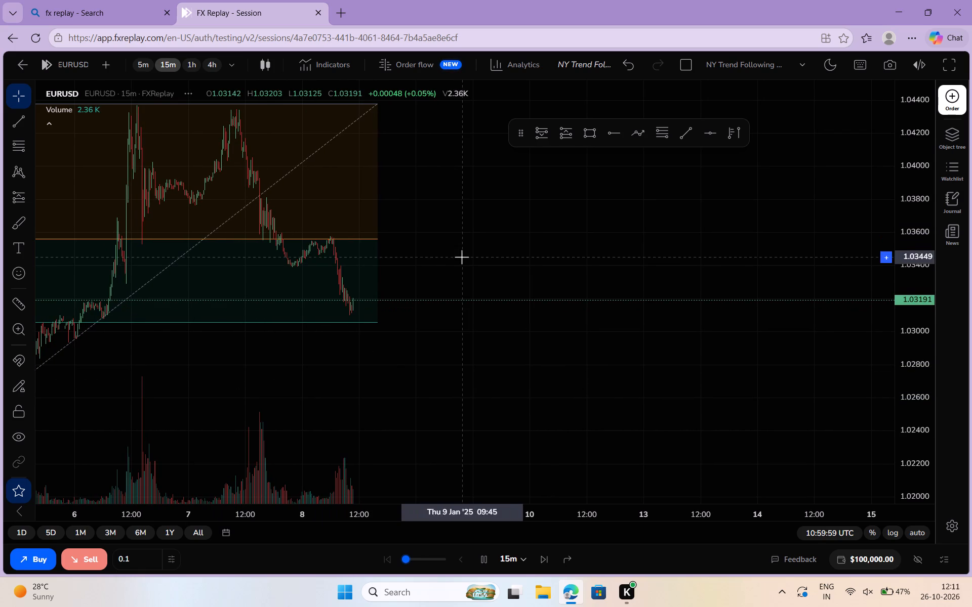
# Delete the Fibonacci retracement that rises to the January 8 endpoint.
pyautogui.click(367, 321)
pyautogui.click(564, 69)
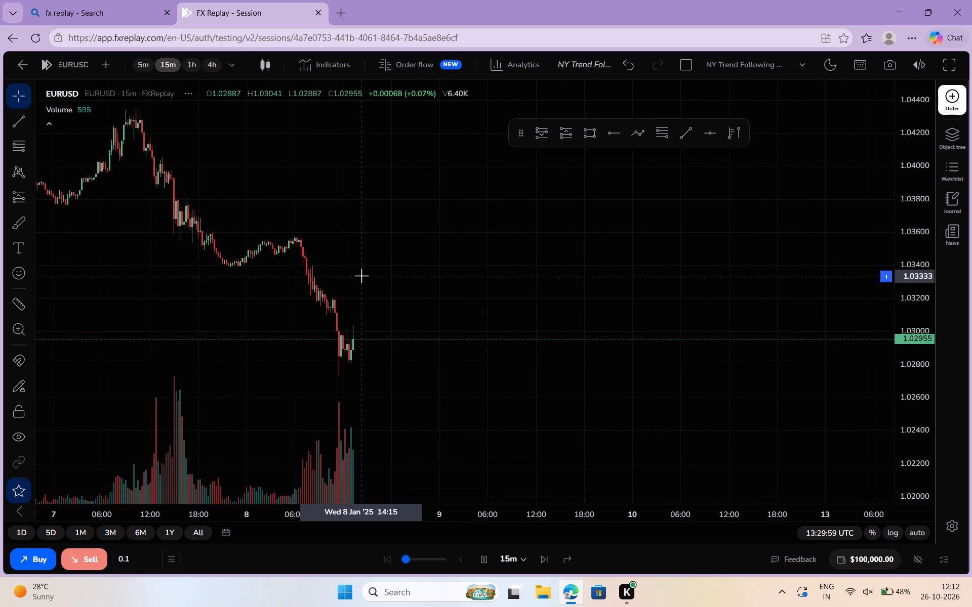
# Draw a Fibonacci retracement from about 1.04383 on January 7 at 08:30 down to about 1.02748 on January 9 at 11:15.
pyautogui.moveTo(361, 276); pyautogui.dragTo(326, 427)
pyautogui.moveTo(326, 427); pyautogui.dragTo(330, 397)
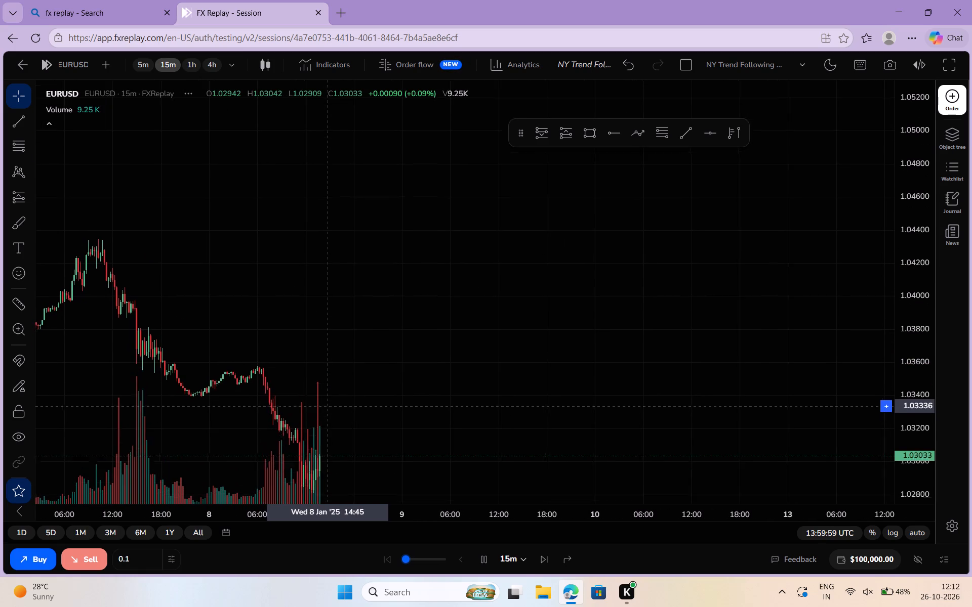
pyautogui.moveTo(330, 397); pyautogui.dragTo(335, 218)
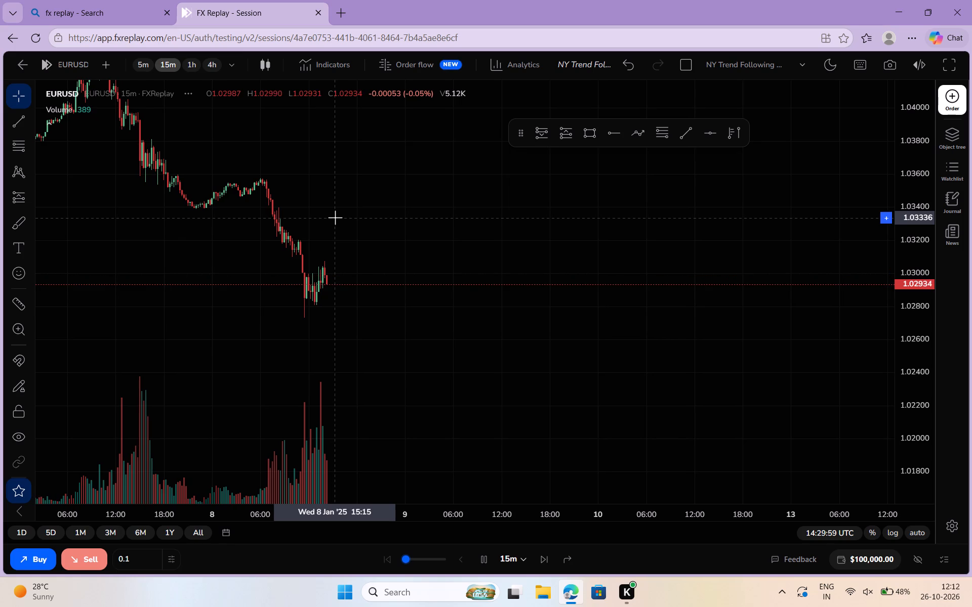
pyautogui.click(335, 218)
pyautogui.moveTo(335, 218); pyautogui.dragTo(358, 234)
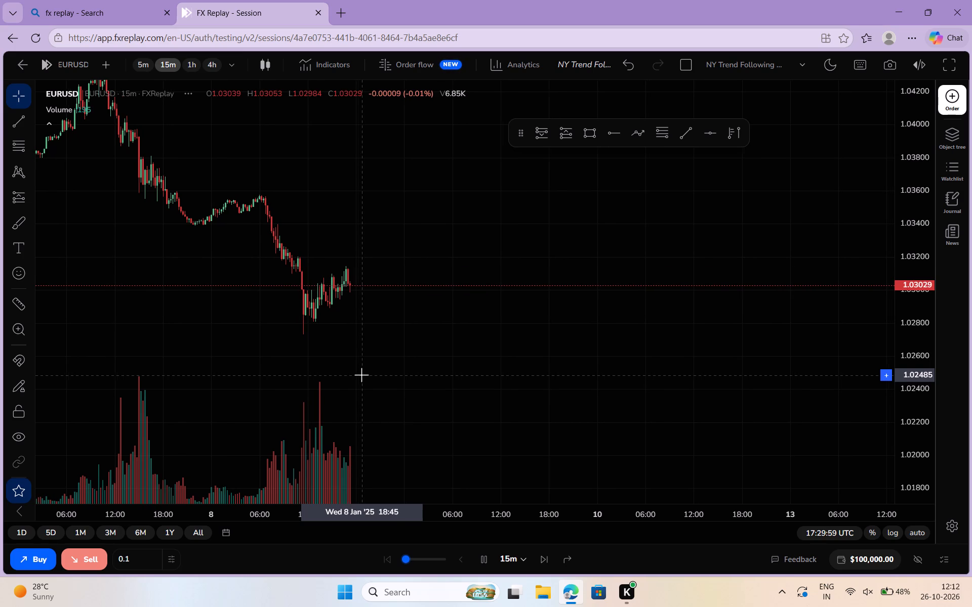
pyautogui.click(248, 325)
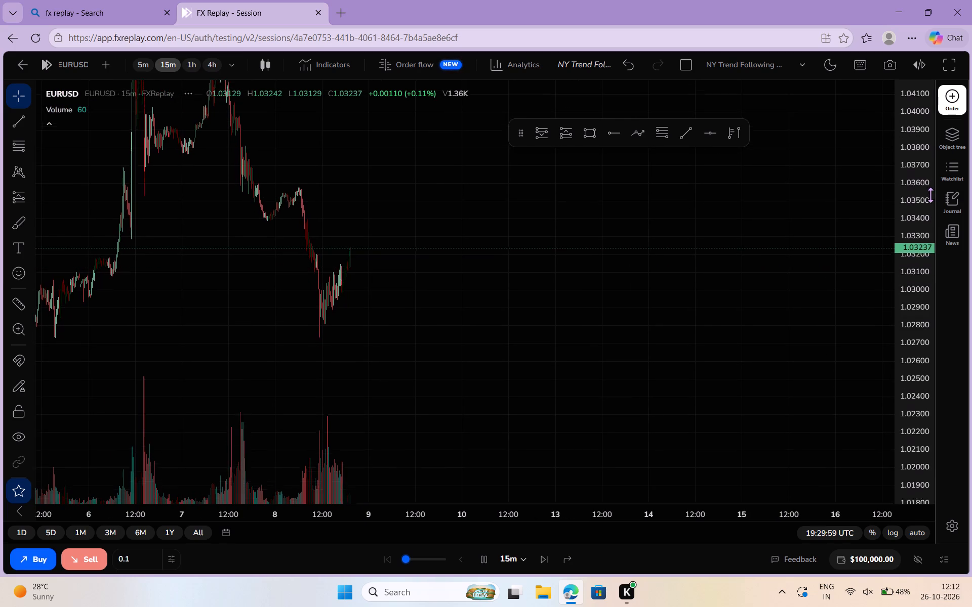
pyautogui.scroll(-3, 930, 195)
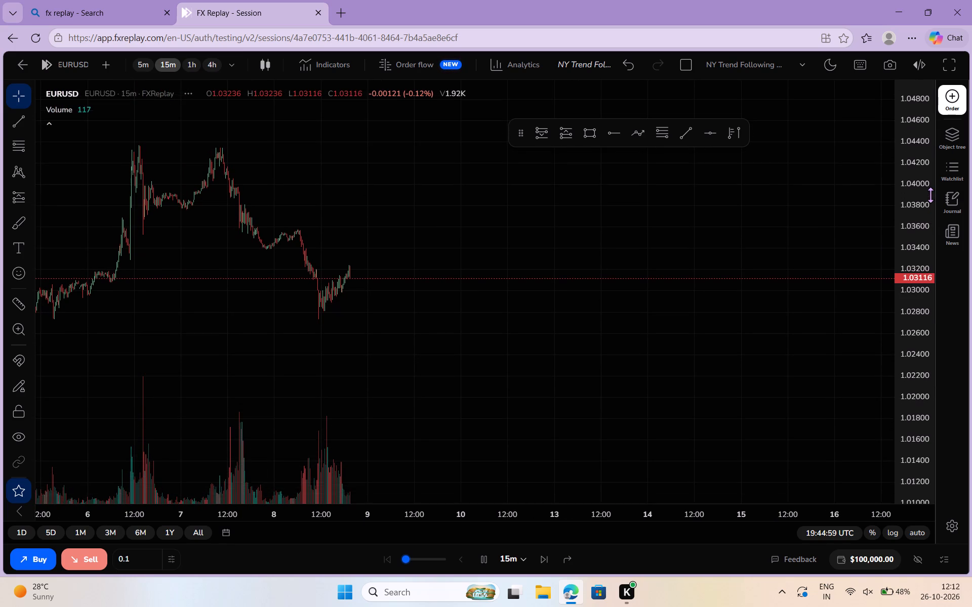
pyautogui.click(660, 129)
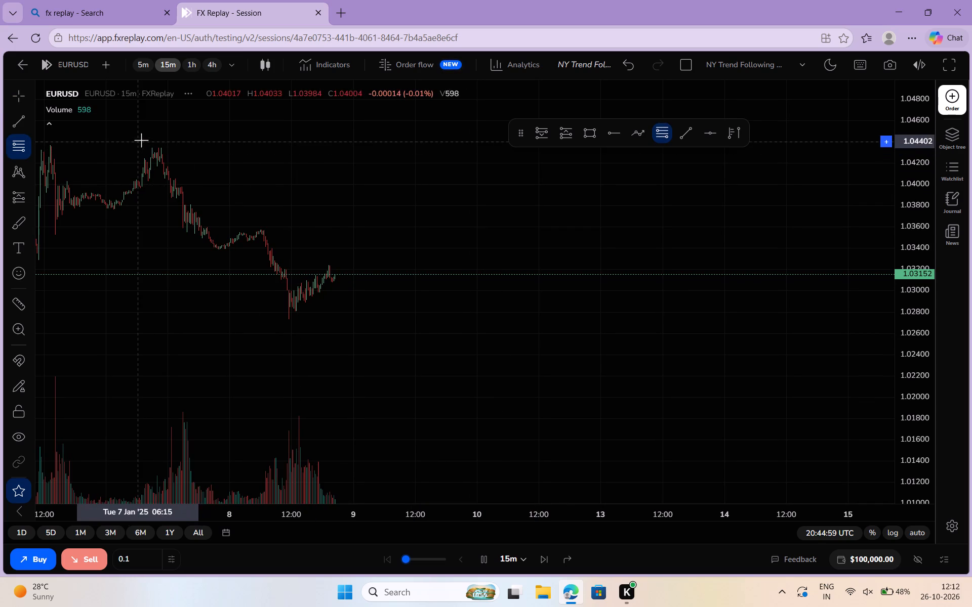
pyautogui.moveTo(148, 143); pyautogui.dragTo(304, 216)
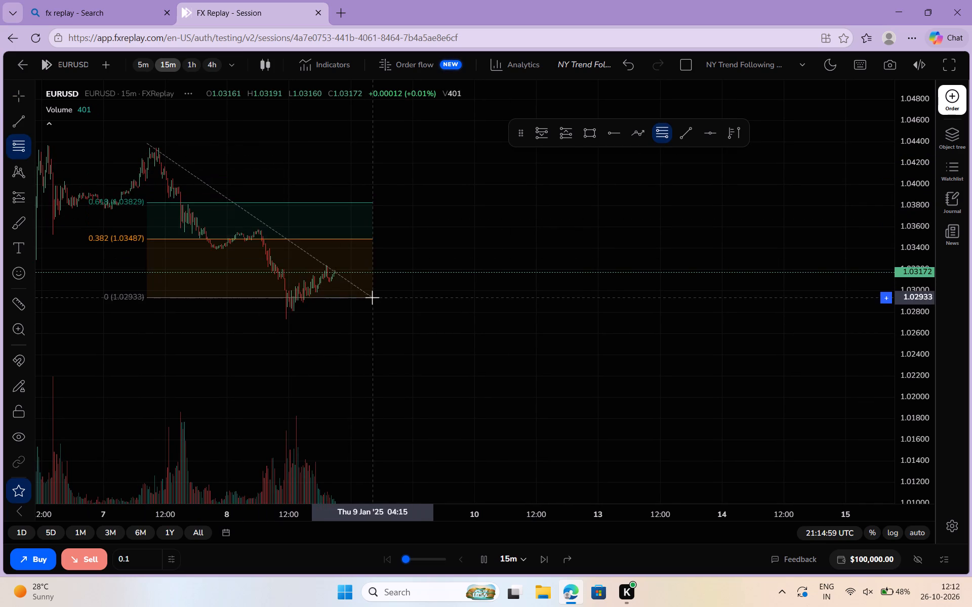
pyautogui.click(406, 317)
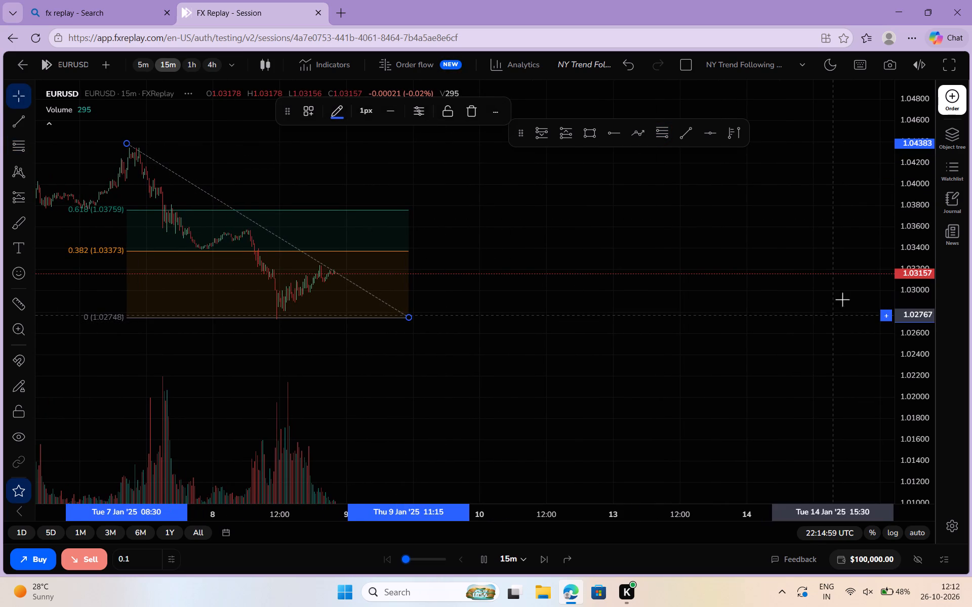
# Examine how price develops against the 0.382 and 0.618 retracement levels while the replay runs.
pyautogui.scroll(2, 919, 246)
pyautogui.scroll(-2, 919, 246)
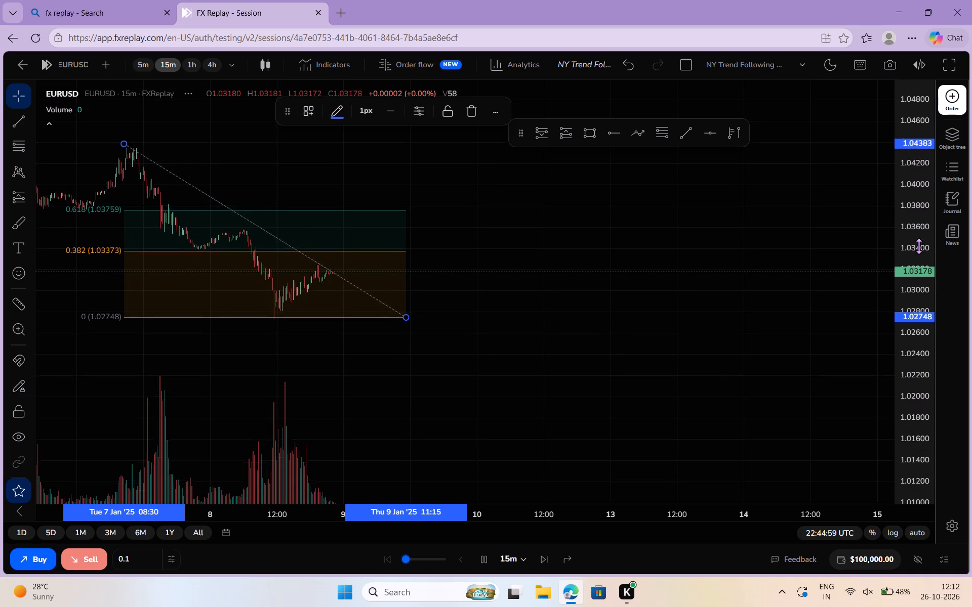
pyautogui.scroll(1, 919, 246)
pyautogui.scroll(-2, 919, 246)
pyautogui.scroll(3, 919, 246)
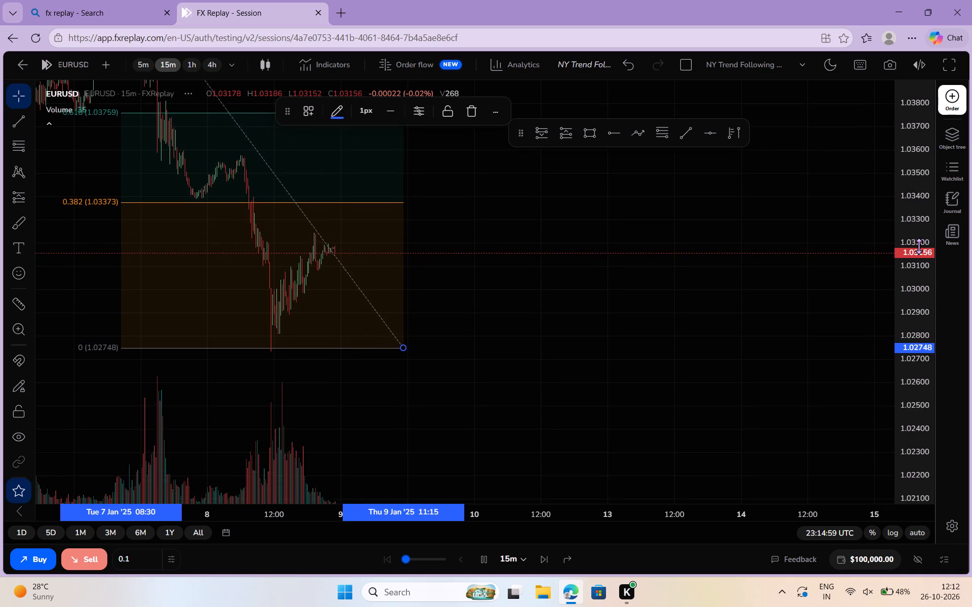
pyautogui.scroll(1, 919, 246)
pyautogui.scroll(-1, 919, 246)
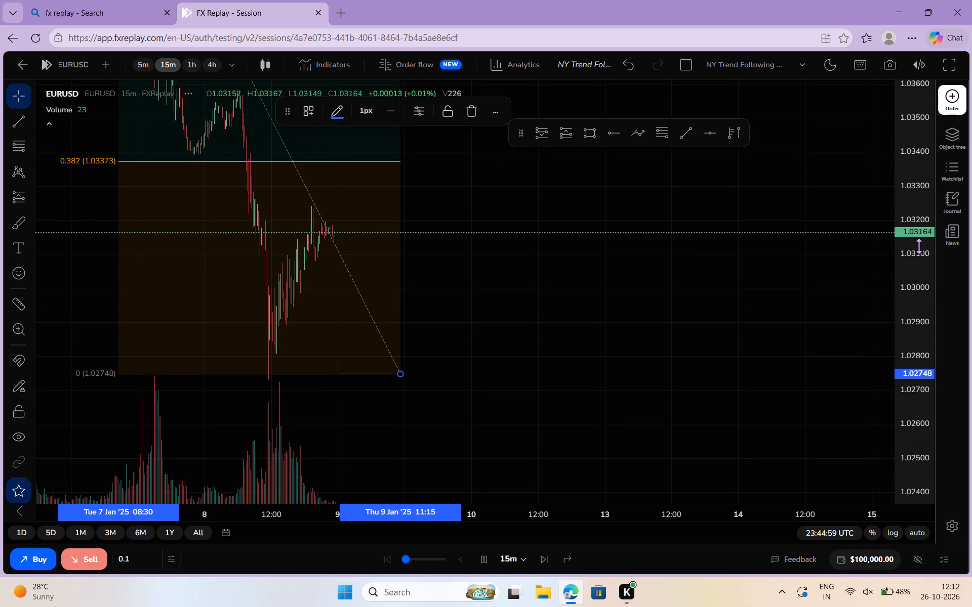
pyautogui.scroll(-1, 919, 246)
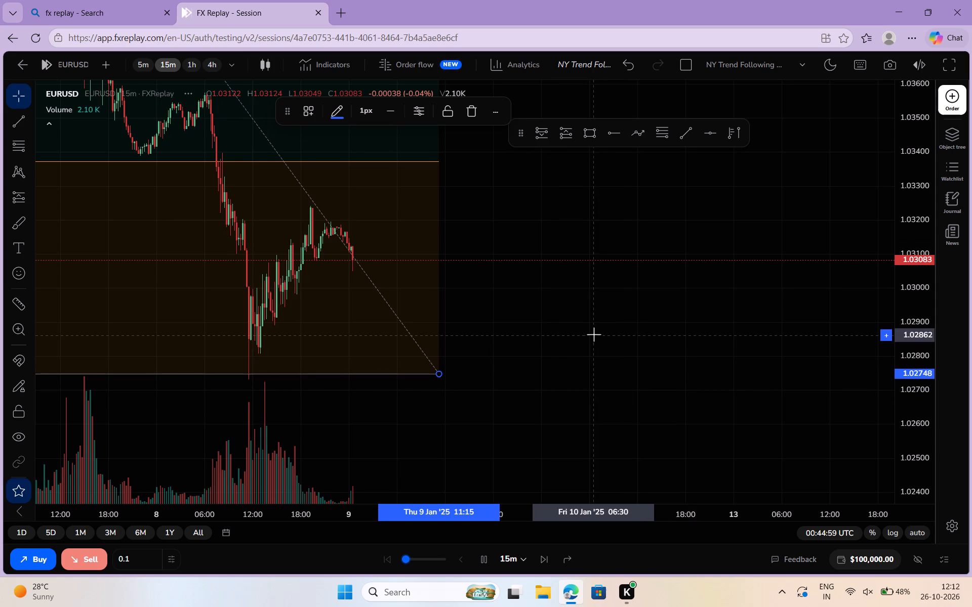
pyautogui.moveTo(593, 334); pyautogui.dragTo(672, 425)
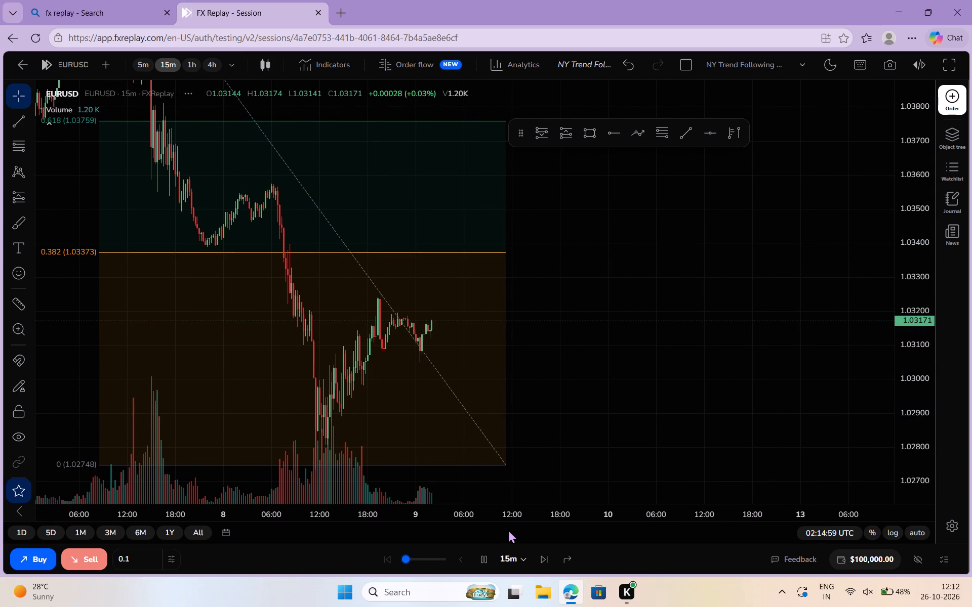
# Raise the replay speed slightly and pause the replay on January 9 at about 15:44 UTC.
pyautogui.click(410, 558)
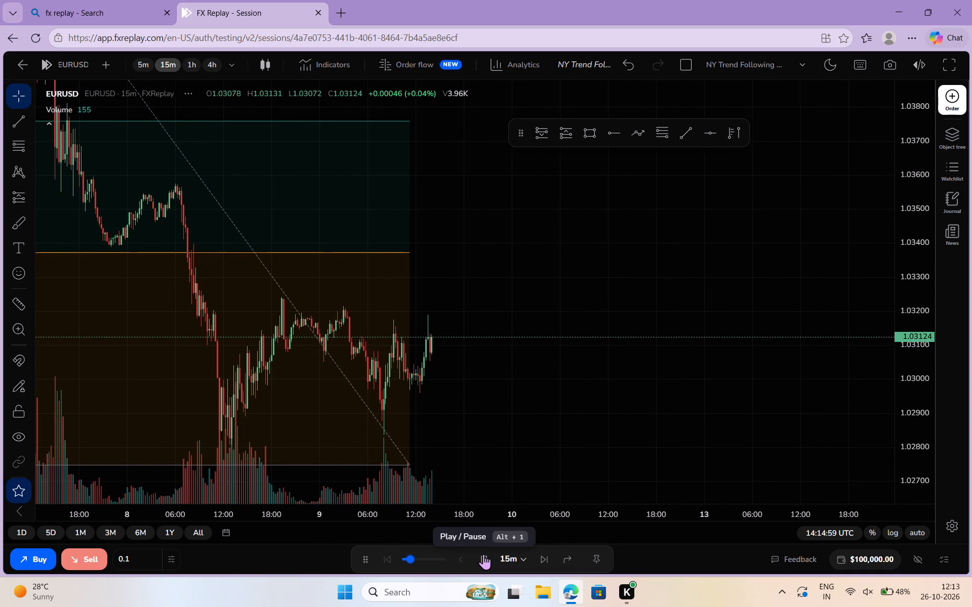
pyautogui.click(483, 554)
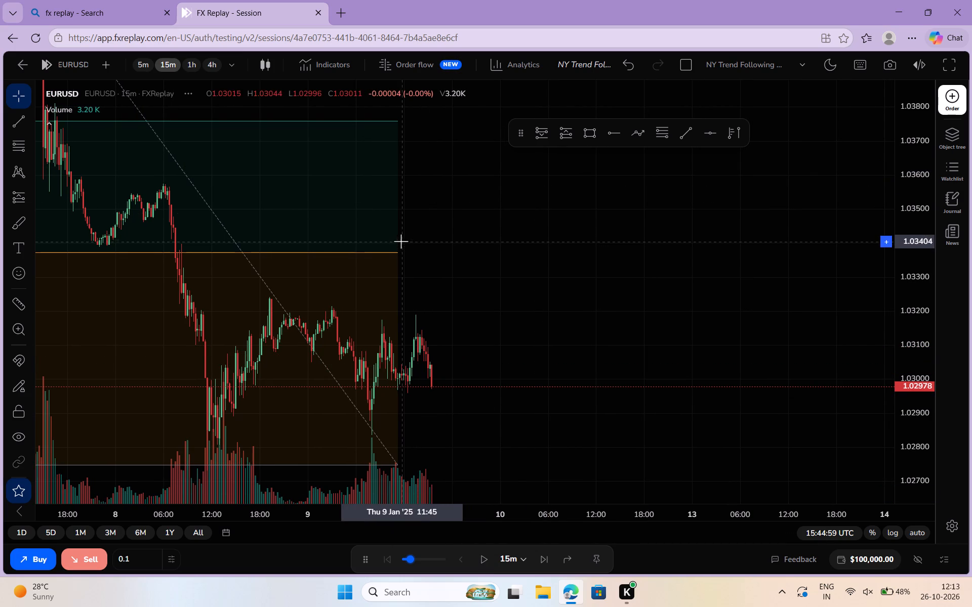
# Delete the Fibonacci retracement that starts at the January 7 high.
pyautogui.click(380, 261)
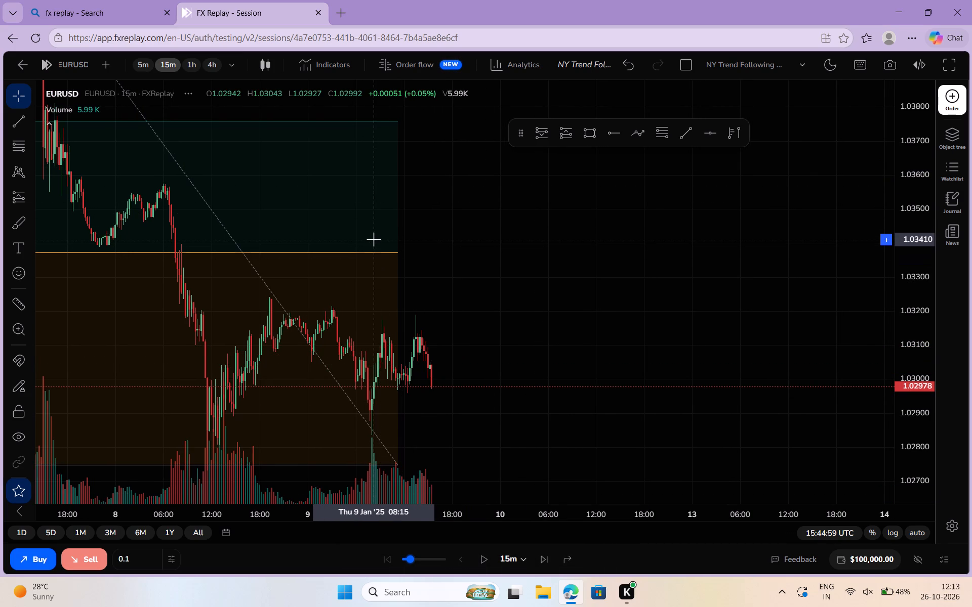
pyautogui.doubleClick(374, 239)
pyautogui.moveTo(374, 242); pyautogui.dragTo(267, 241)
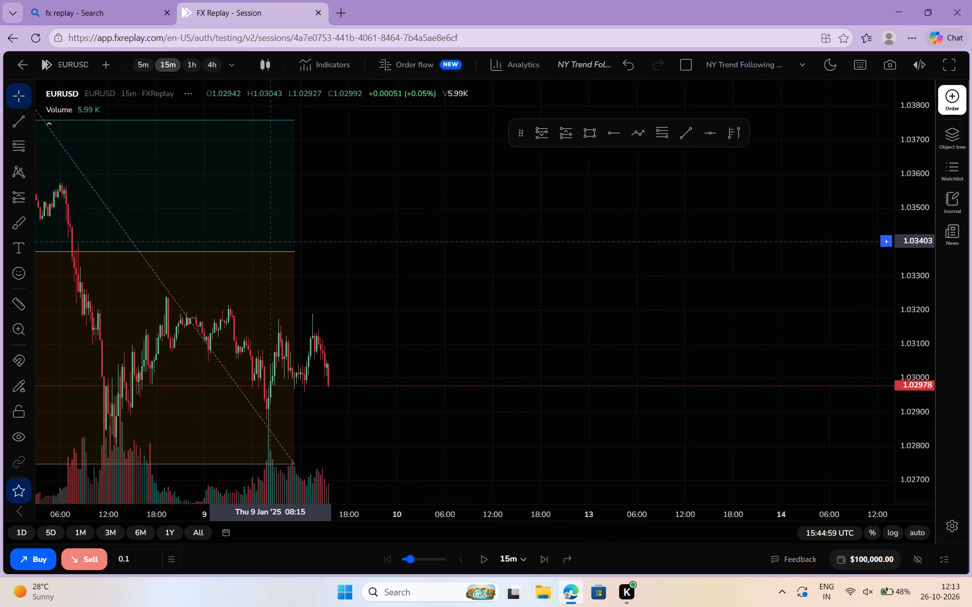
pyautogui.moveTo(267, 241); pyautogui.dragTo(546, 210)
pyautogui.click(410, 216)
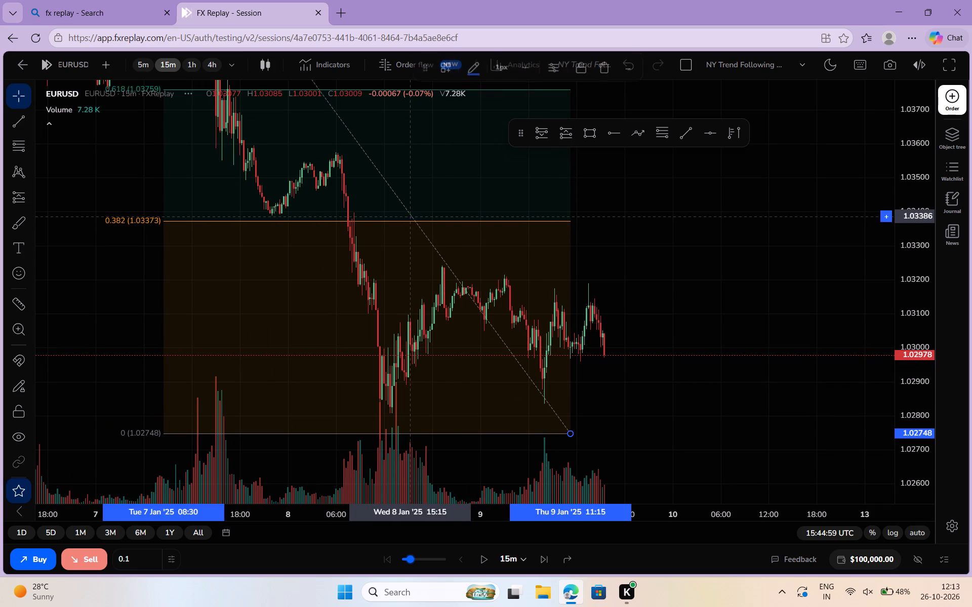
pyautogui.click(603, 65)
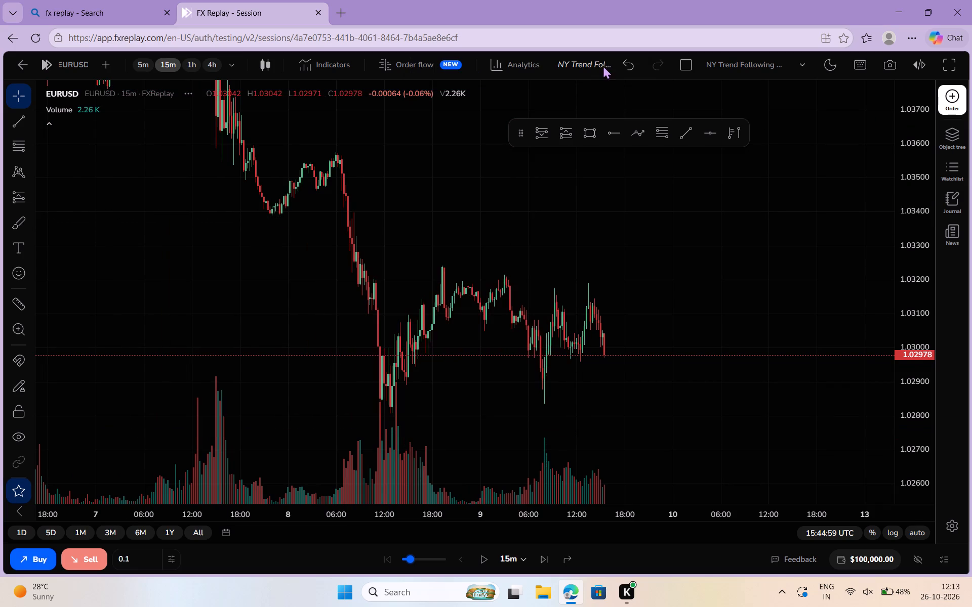
# Draw a Fibonacci retracement from about 1.03578 on January 8 at 06:00 down to about 1.02811 on January 9 at 18:00.
pyautogui.click(666, 133)
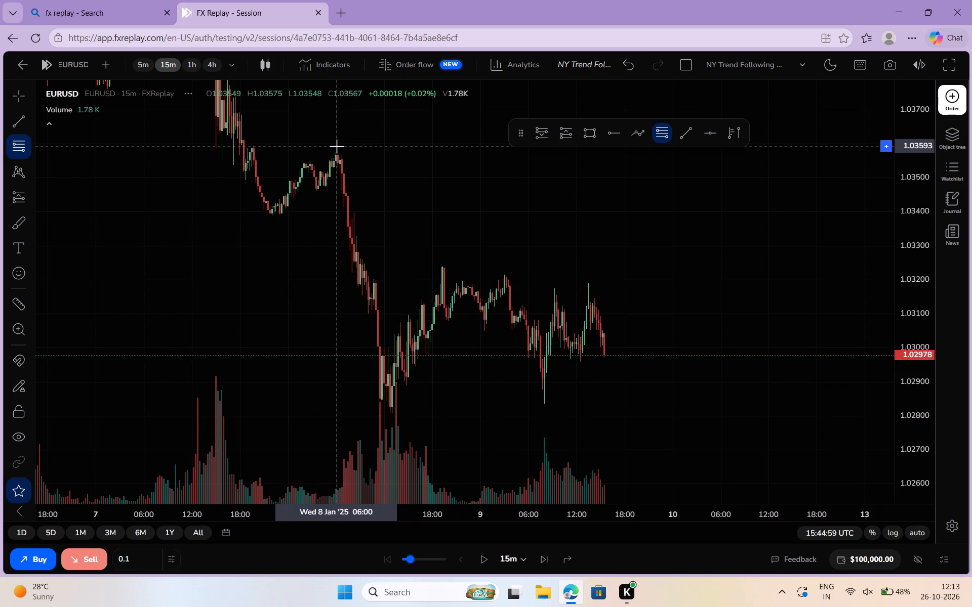
pyautogui.moveTo(335, 151); pyautogui.dragTo(478, 277)
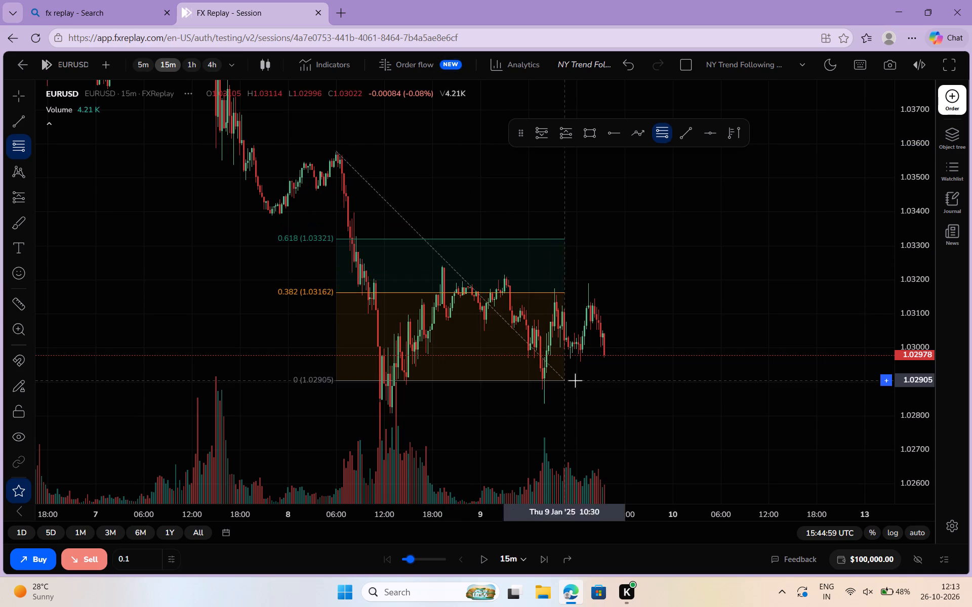
pyautogui.click(625, 412)
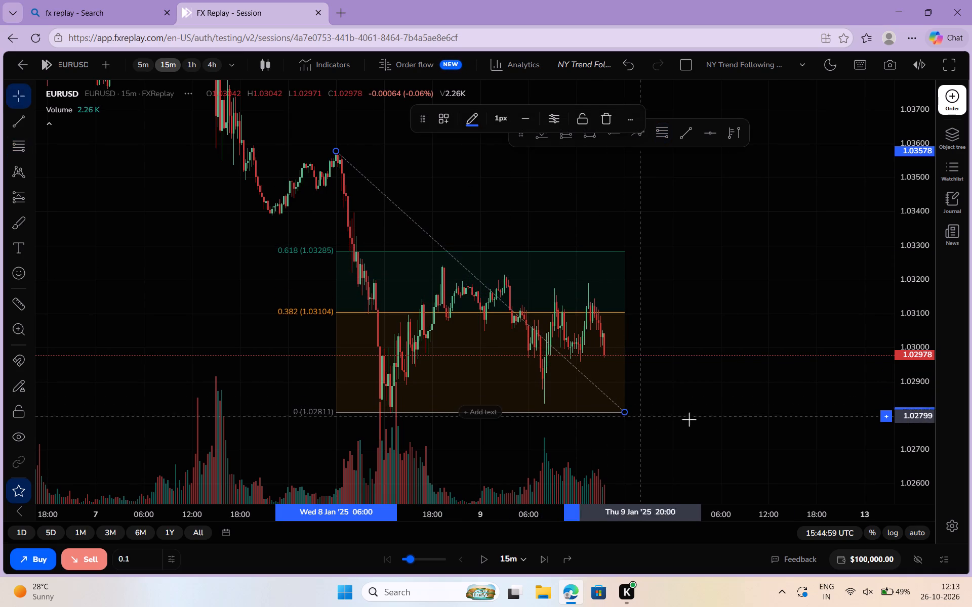
# Place a short position at about 1.03056 on January 9 at 05:30, with its stop near the 0.618 level at 1.03283.
pyautogui.click(741, 408)
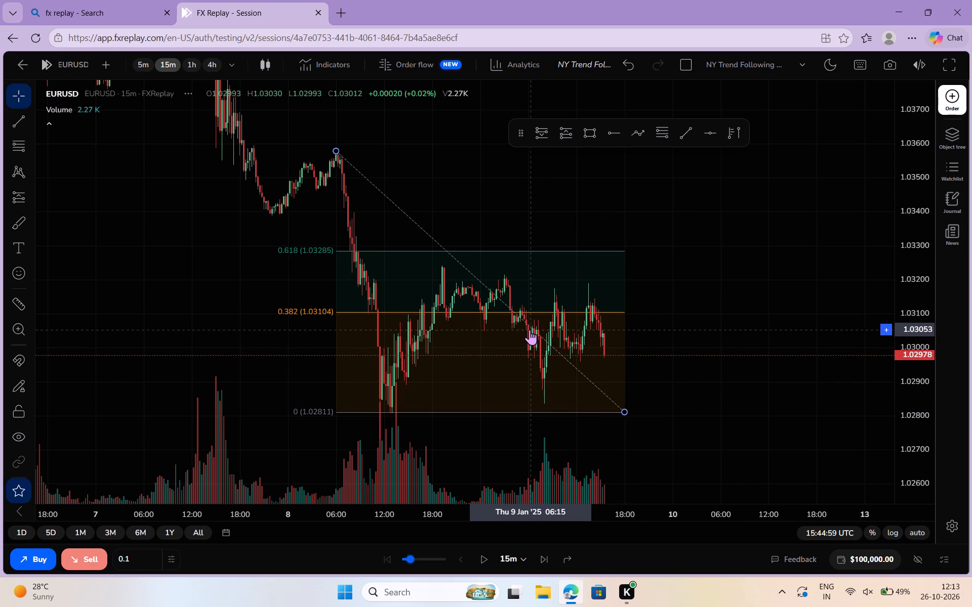
pyautogui.click(541, 137)
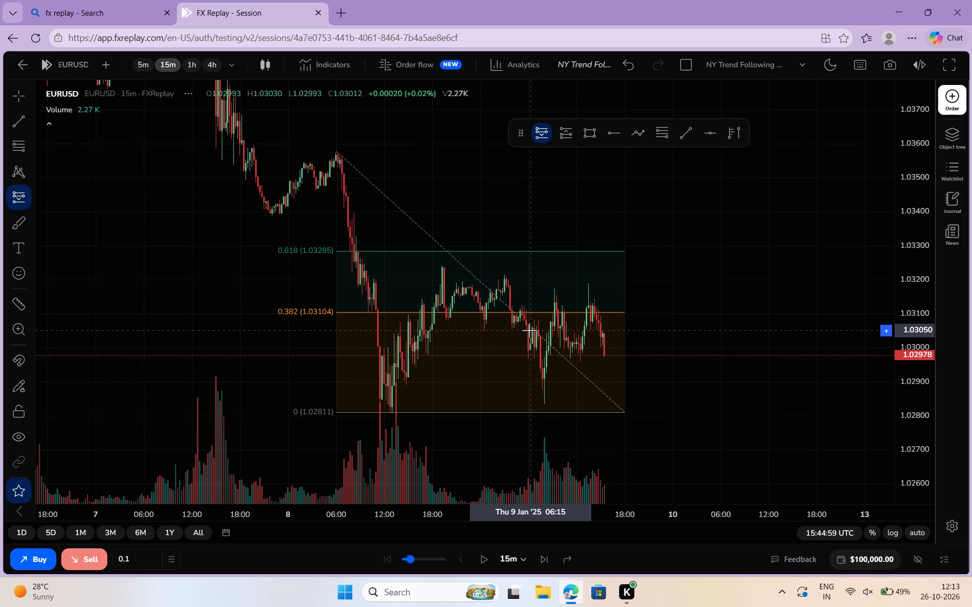
pyautogui.click(524, 328)
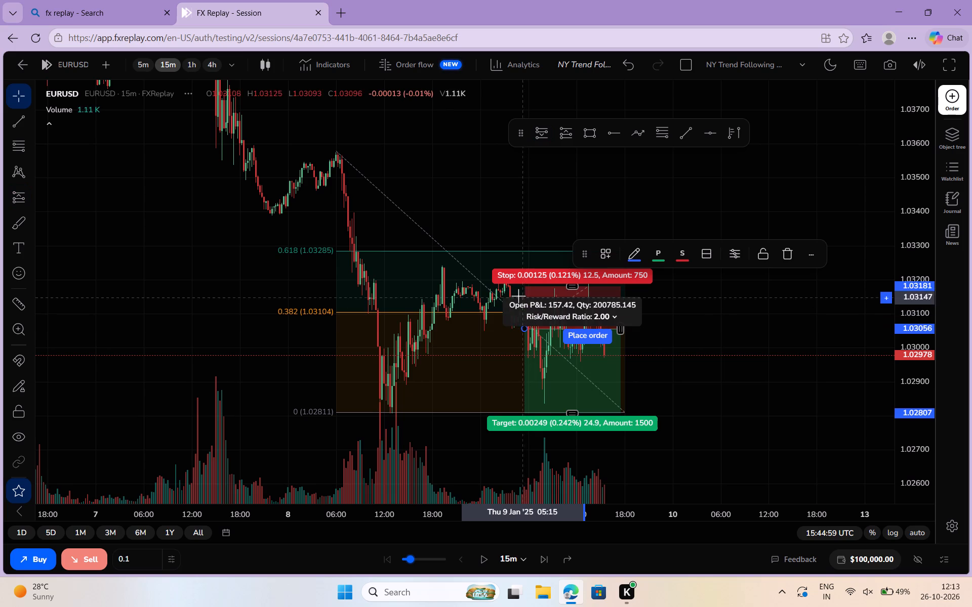
pyautogui.moveTo(523, 284); pyautogui.dragTo(521, 258)
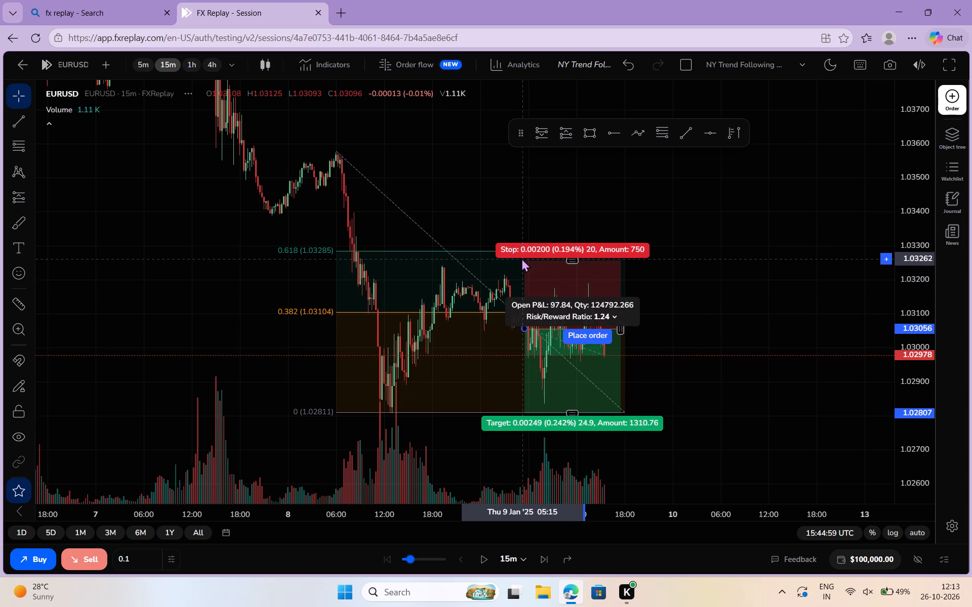
pyautogui.moveTo(521, 258); pyautogui.dragTo(517, 249)
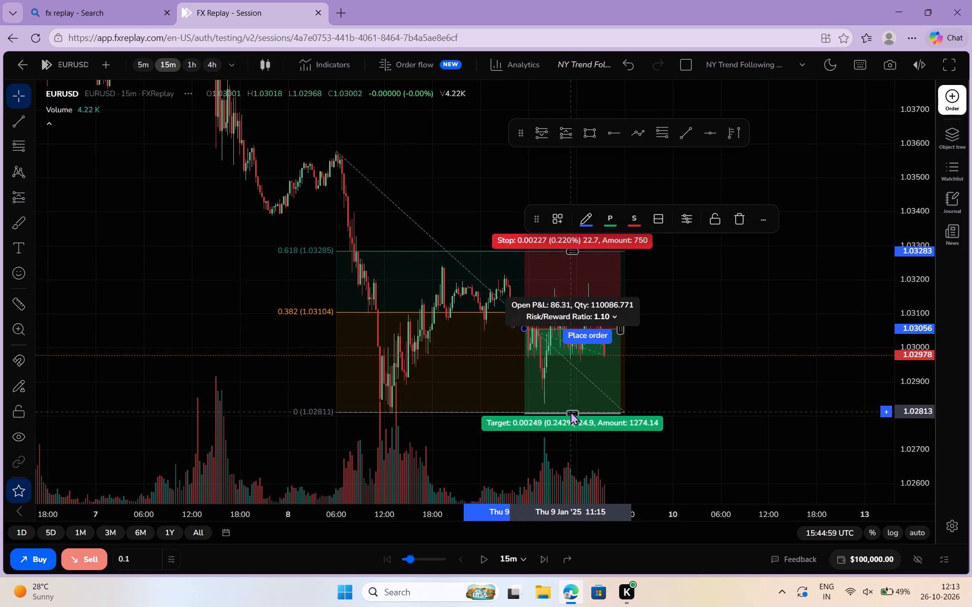
# Lower the short position's target to about 1.02602 for a risk/reward ratio of 2.00.
pyautogui.moveTo(571, 411); pyautogui.dragTo(584, 469)
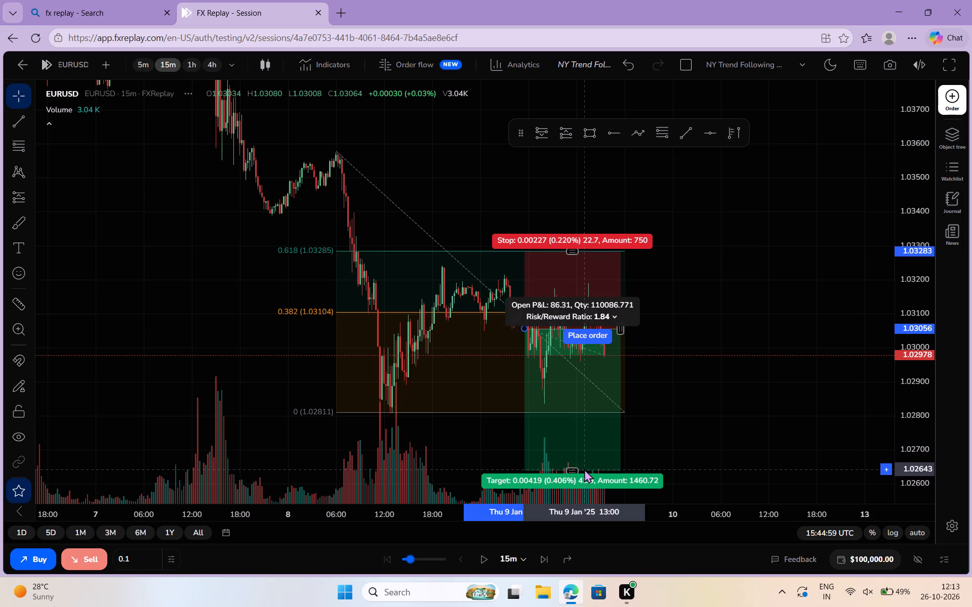
pyautogui.moveTo(584, 469); pyautogui.dragTo(585, 470)
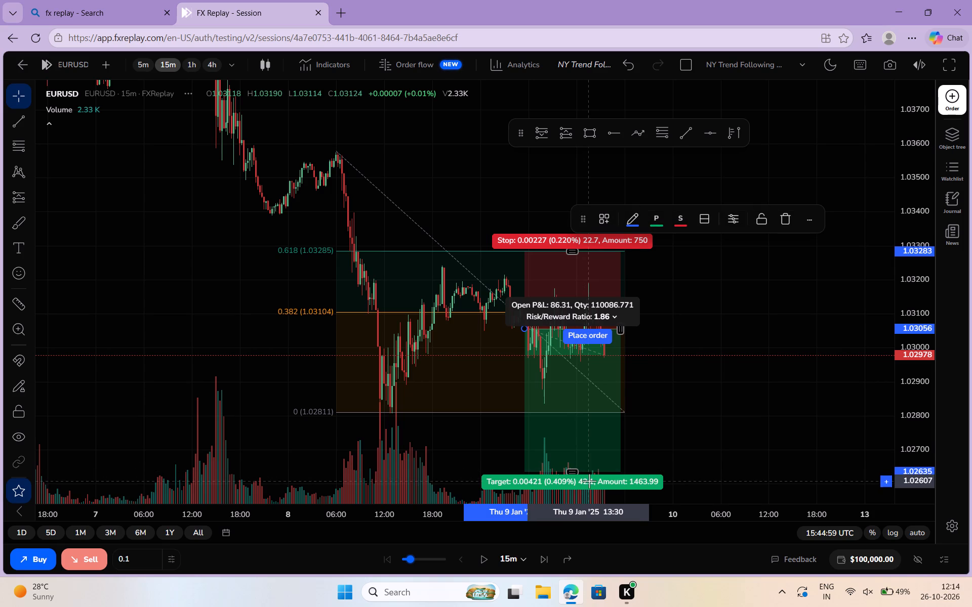
pyautogui.click(722, 454)
pyautogui.moveTo(722, 454); pyautogui.dragTo(715, 429)
pyautogui.moveTo(715, 429); pyautogui.dragTo(692, 312)
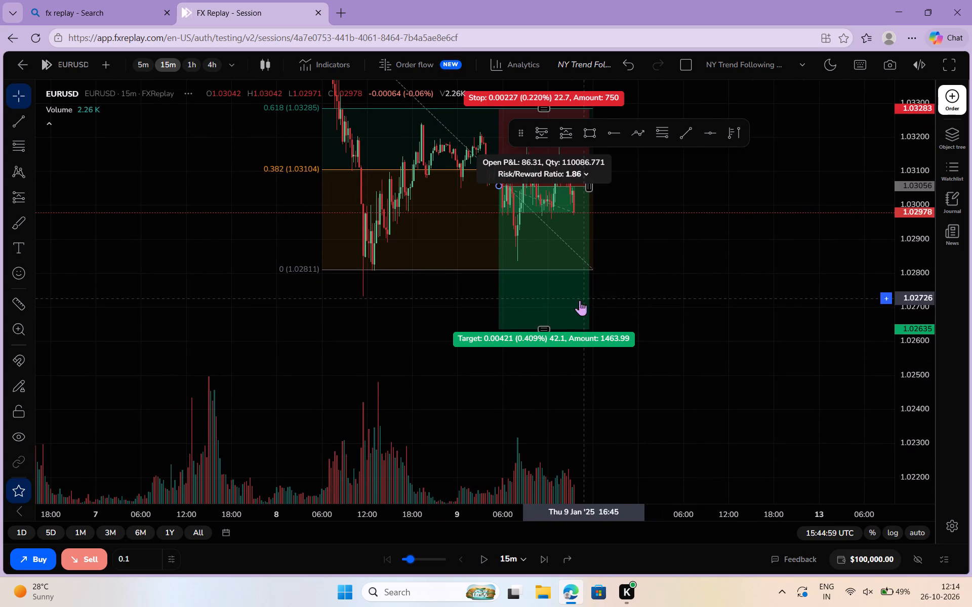
pyautogui.moveTo(541, 327); pyautogui.dragTo(547, 338)
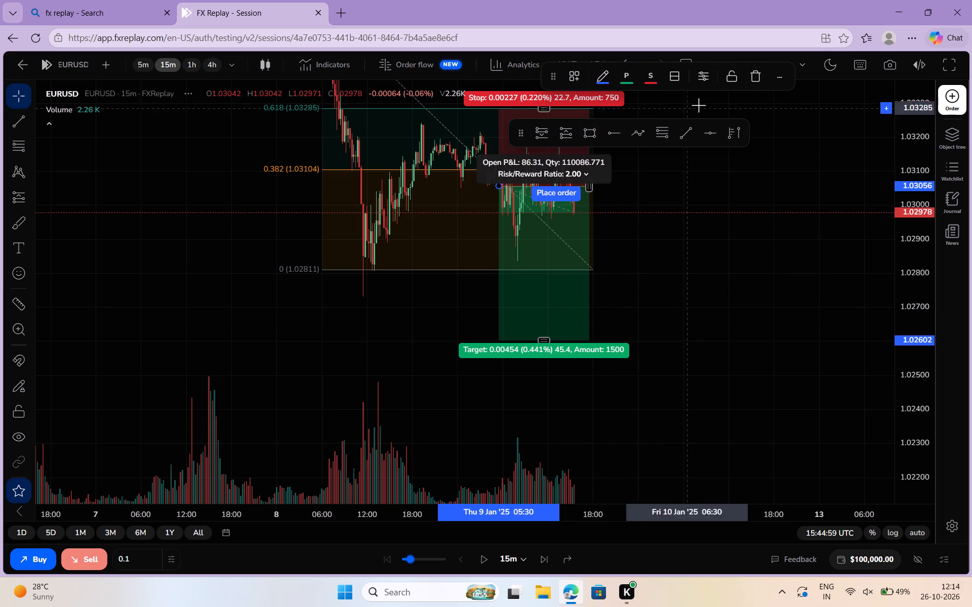
pyautogui.click(697, 219)
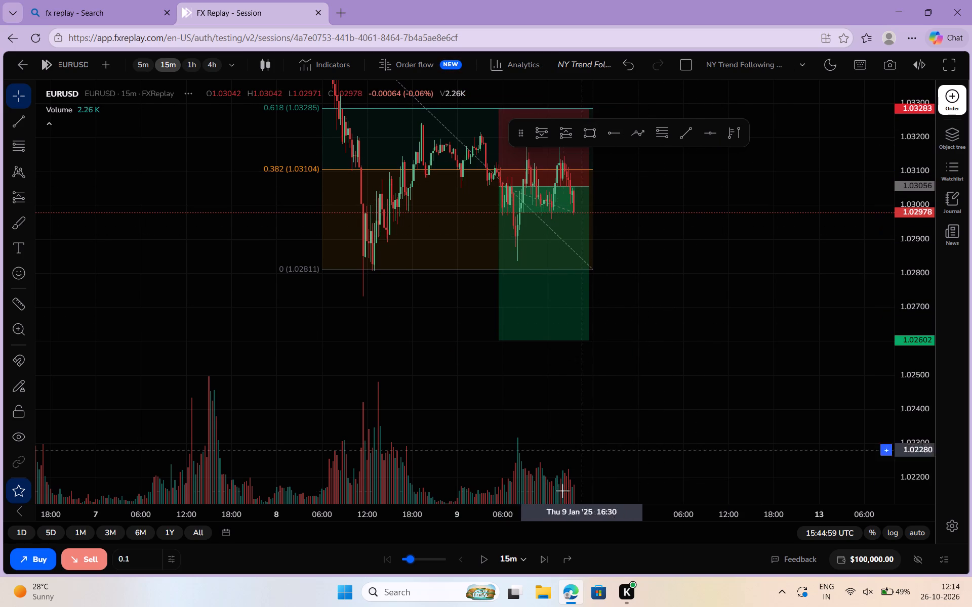
# Run the replay, switch its step interval to 1h, and pause on January 10 at about 15:59 UTC.
pyautogui.click(483, 561)
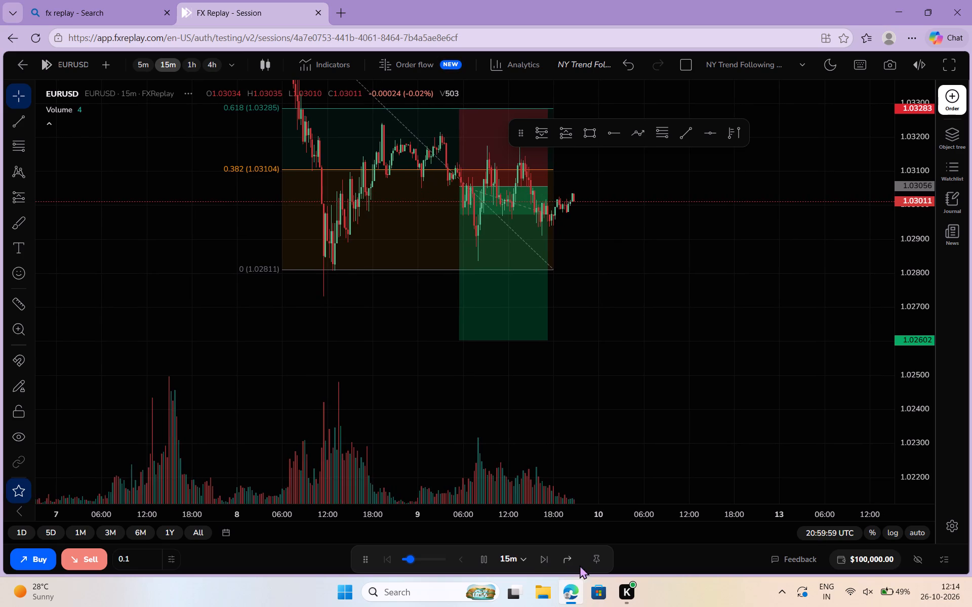
pyautogui.click(514, 560)
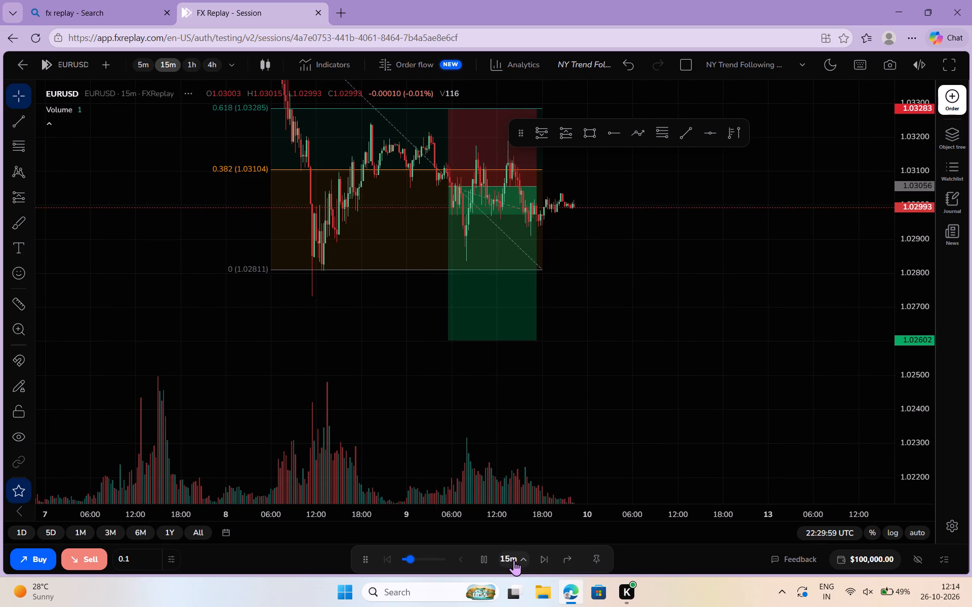
pyautogui.scroll(-2, 498, 518)
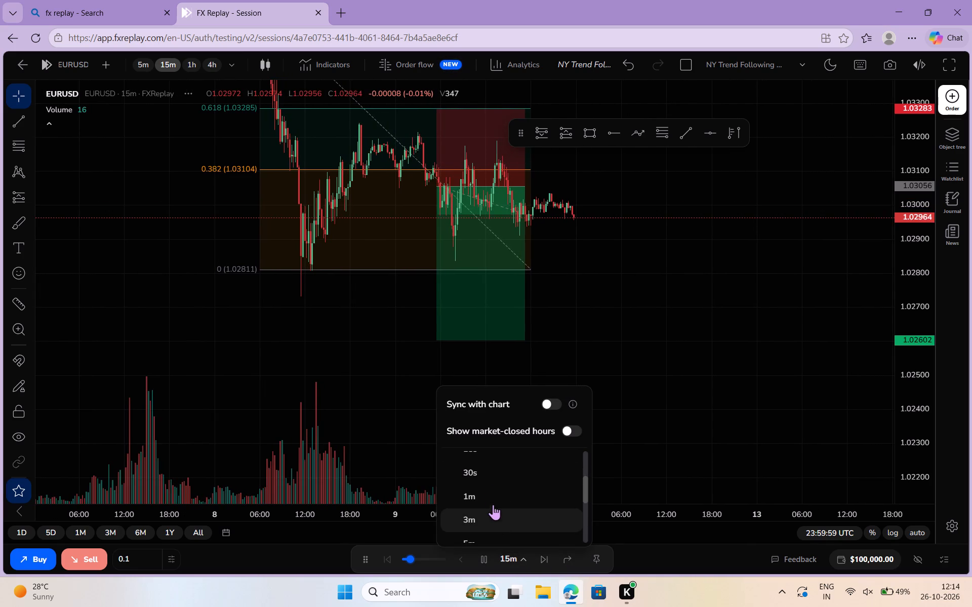
pyautogui.scroll(-2, 489, 469)
pyautogui.scroll(-1, 492, 516)
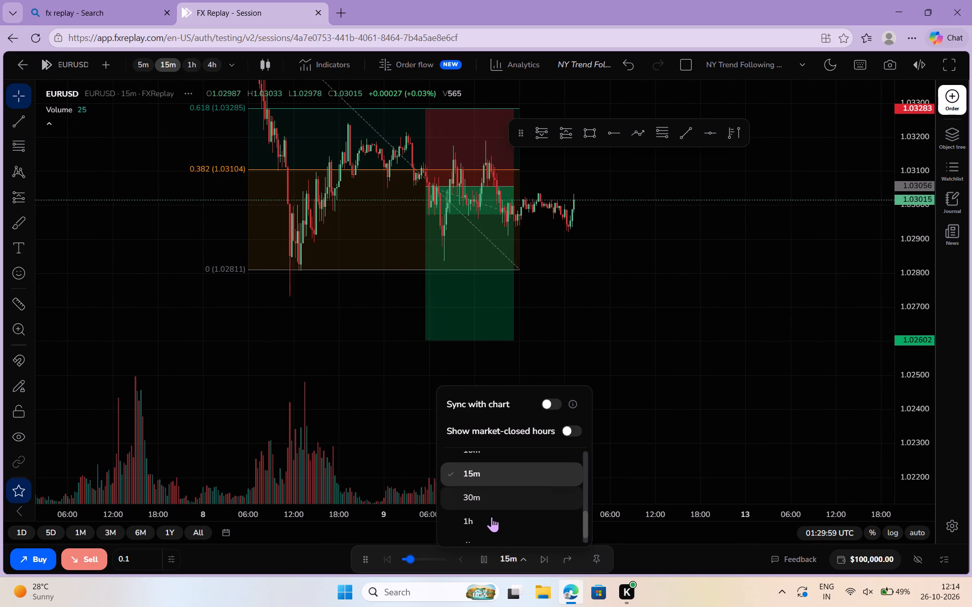
pyautogui.scroll(-1, 492, 516)
pyautogui.click(467, 502)
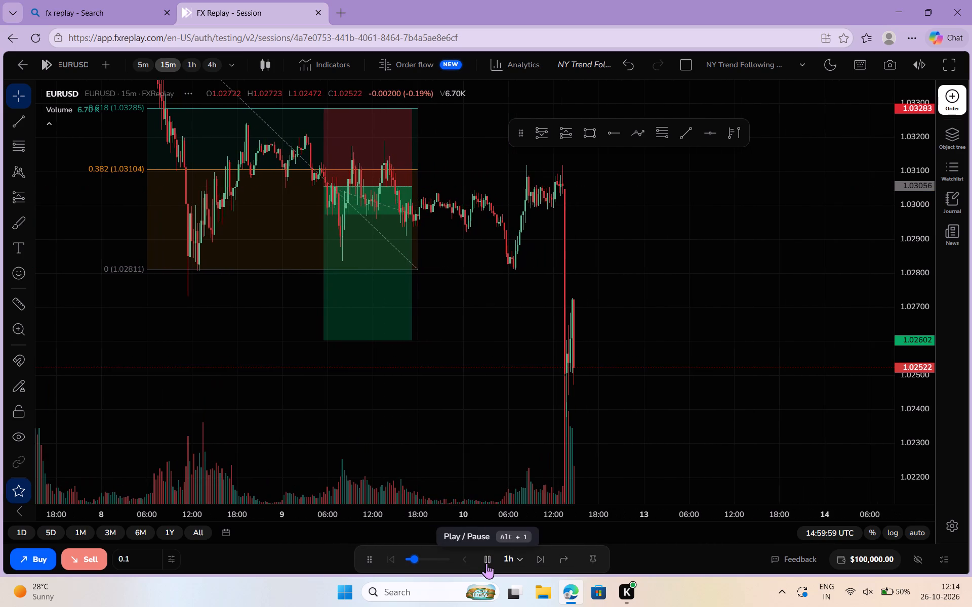
pyautogui.click(487, 563)
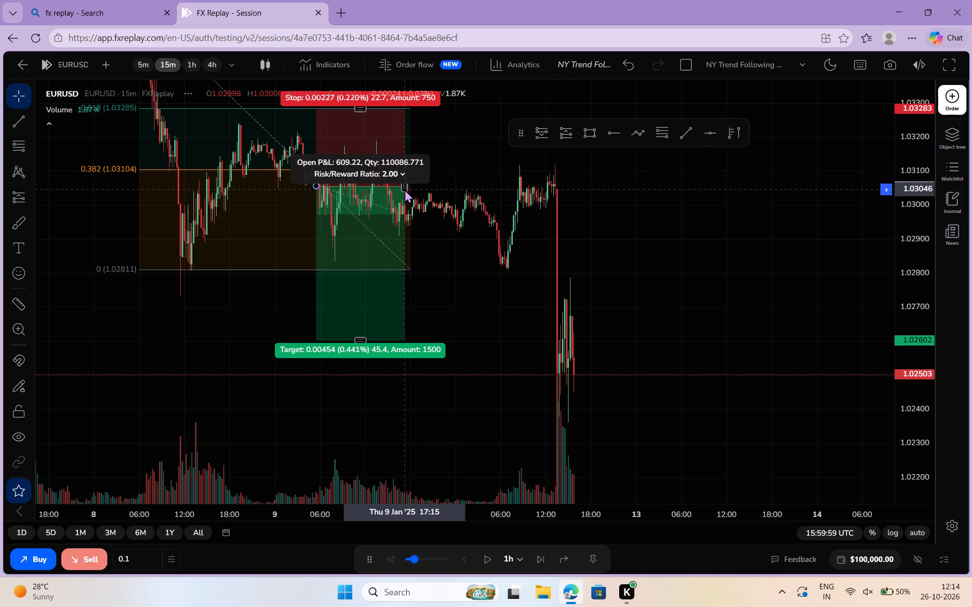
# Extend the short position's end to about January 10 at 16:15.
pyautogui.moveTo(404, 189); pyautogui.dragTo(579, 204)
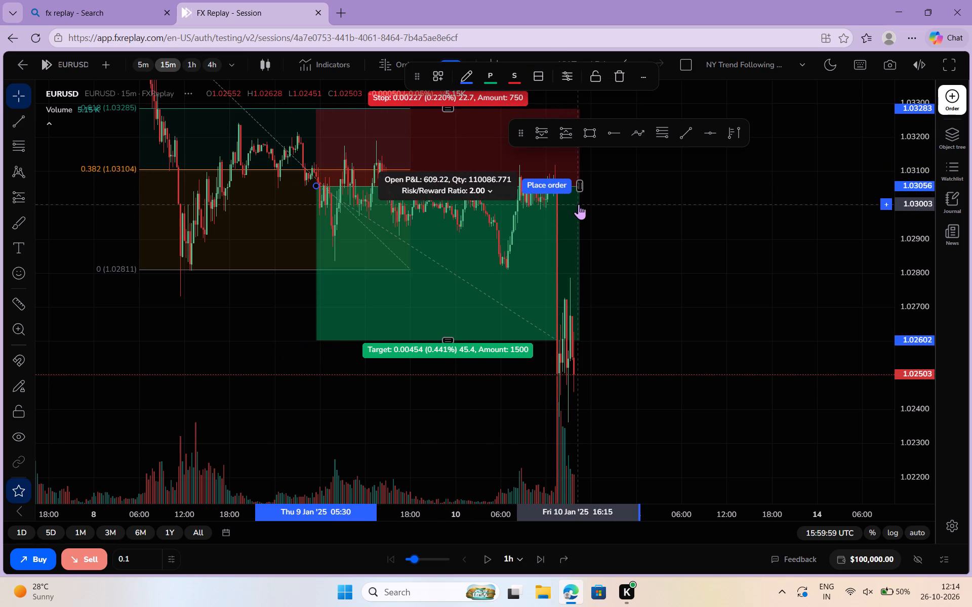
pyautogui.click(579, 204)
pyautogui.click(664, 235)
# Remove the Volume indicator from the EURUSD chart.
pyautogui.hscroll(-1, 664, 235)
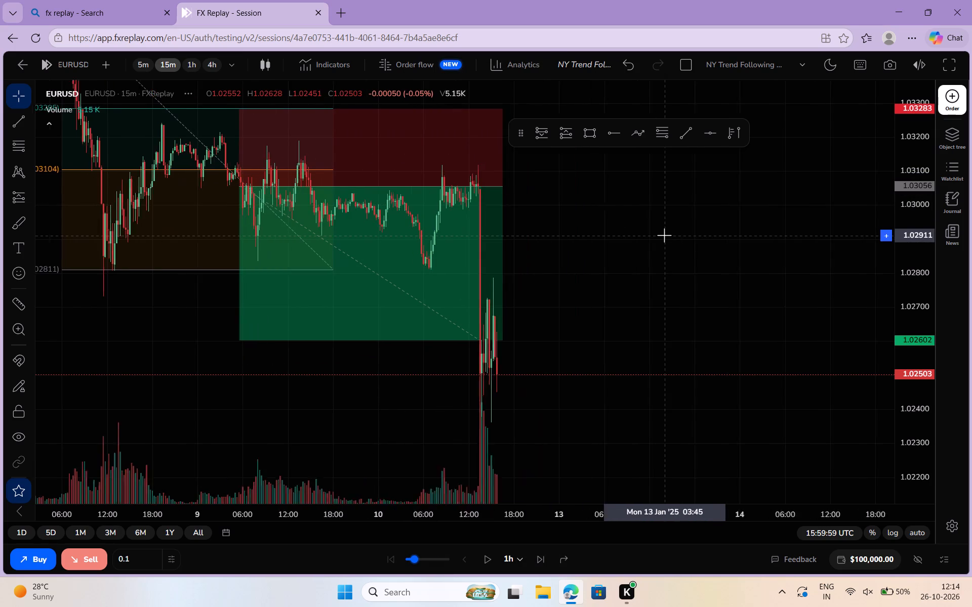
pyautogui.hscroll(-1, 664, 235)
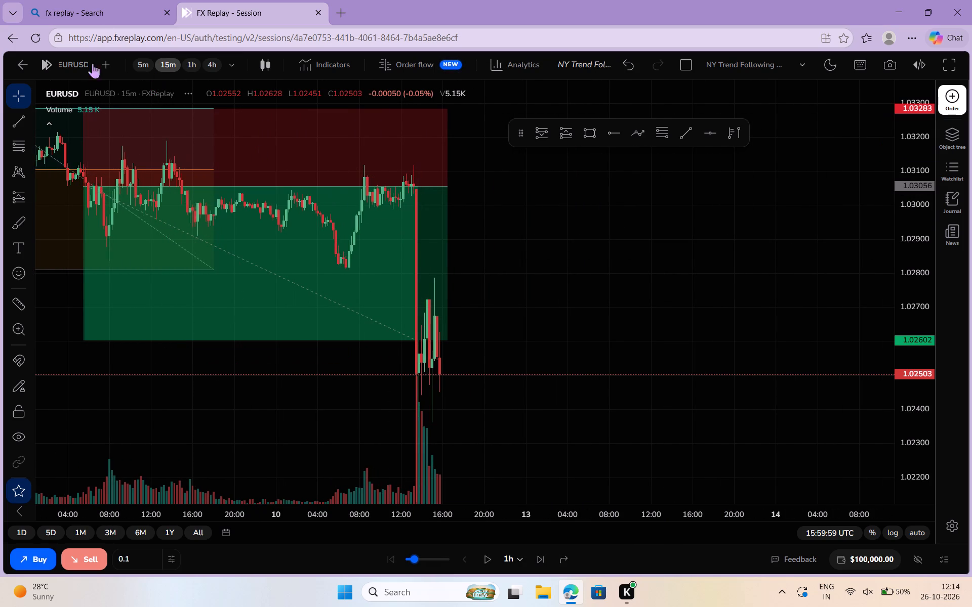
pyautogui.click(112, 107)
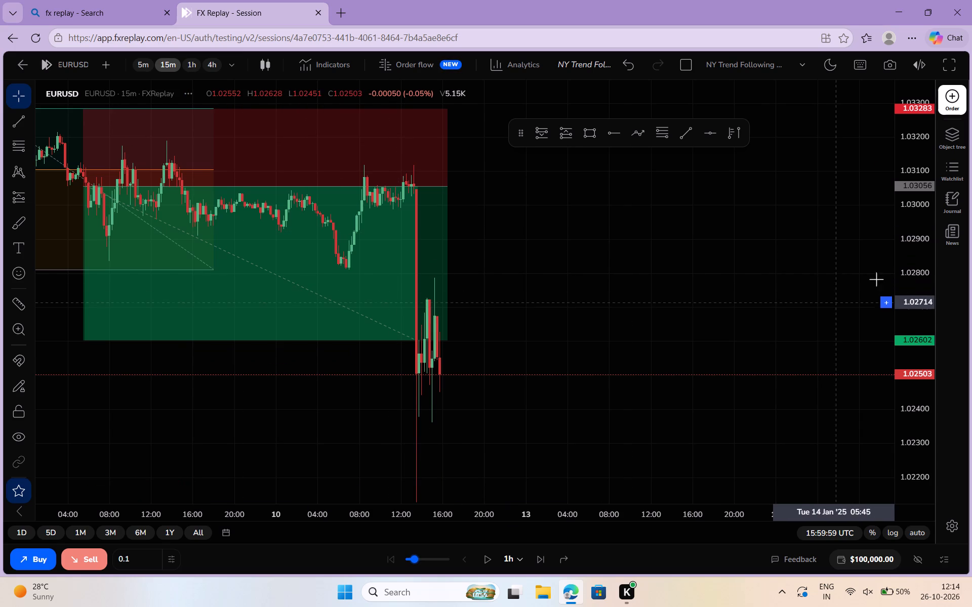
# Draw a Fibonacci retracement from about 1.03121 on January 10 at 13:15 down to about 1.02149 on January 13 at 05:45.
pyautogui.scroll(-1, 904, 235)
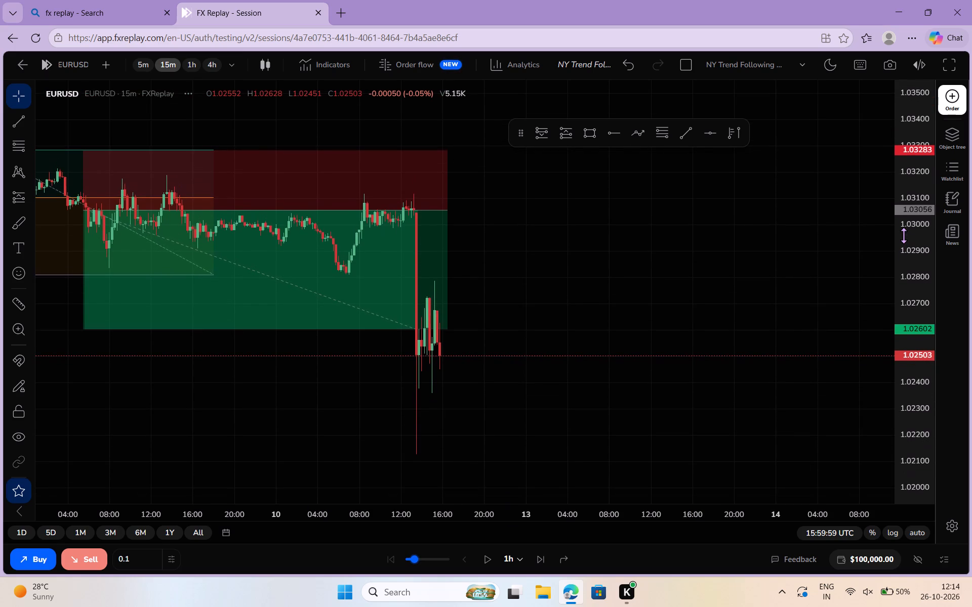
pyautogui.scroll(-1, 904, 235)
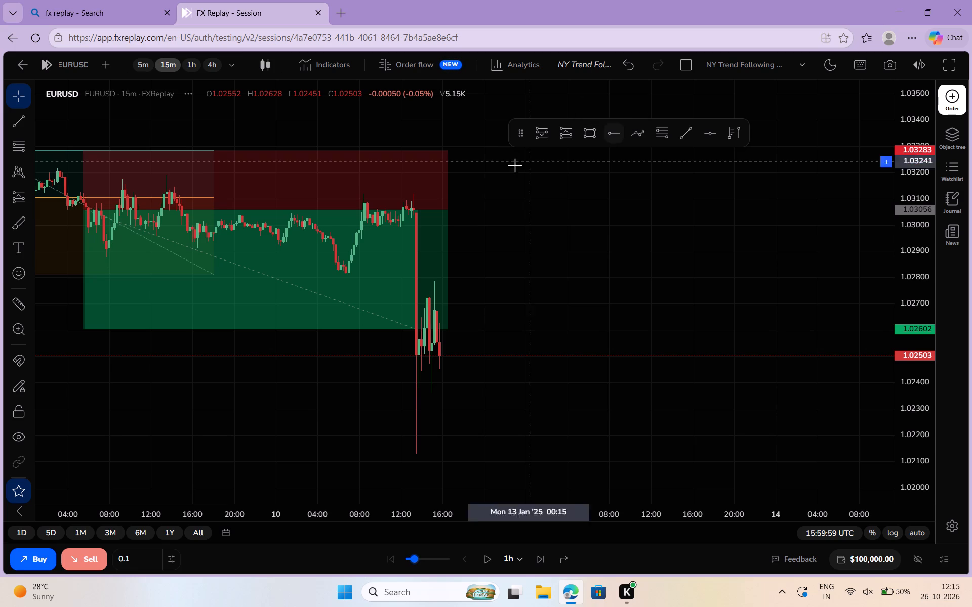
pyautogui.click(666, 131)
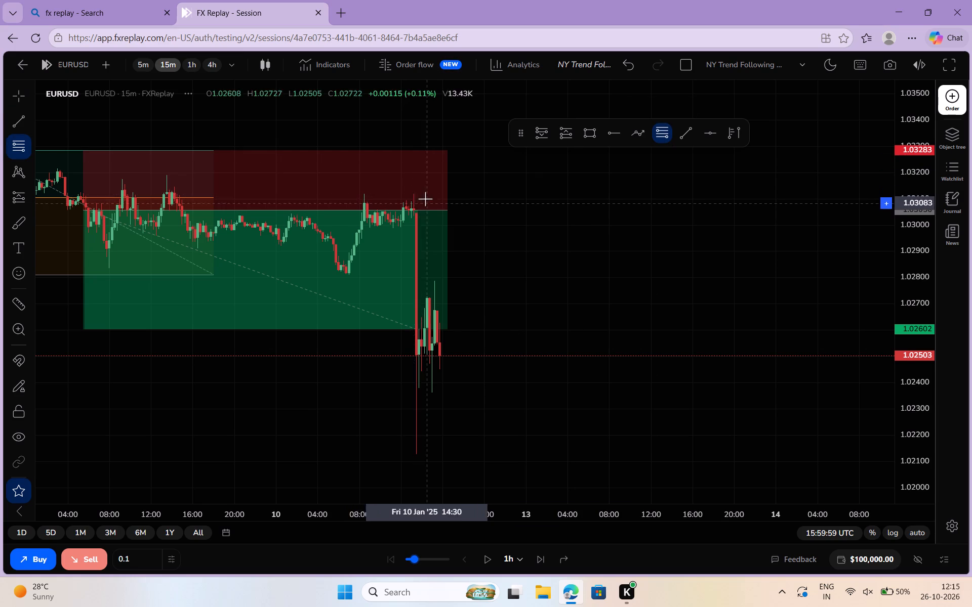
pyautogui.moveTo(415, 193); pyautogui.dragTo(517, 342)
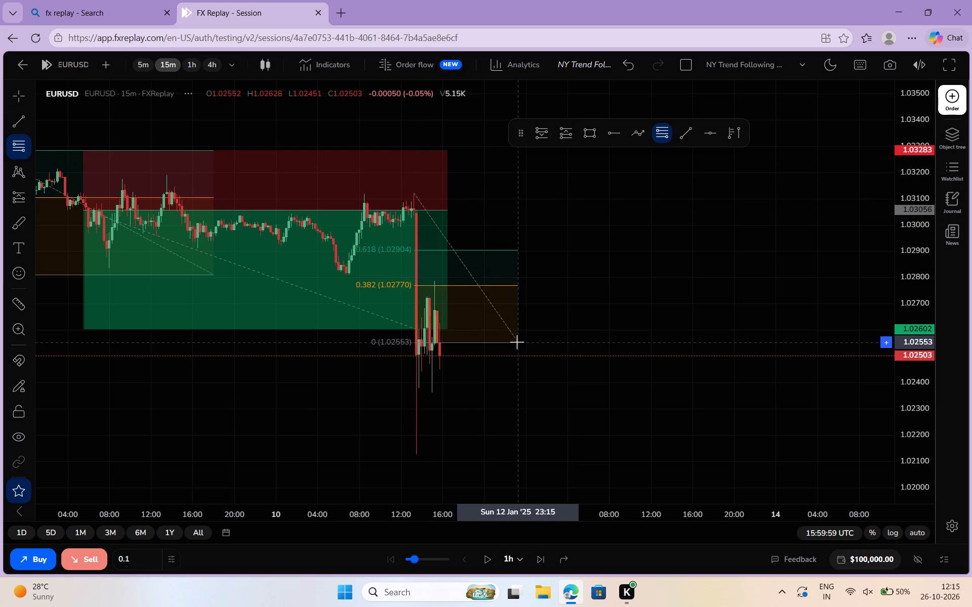
pyautogui.click(587, 448)
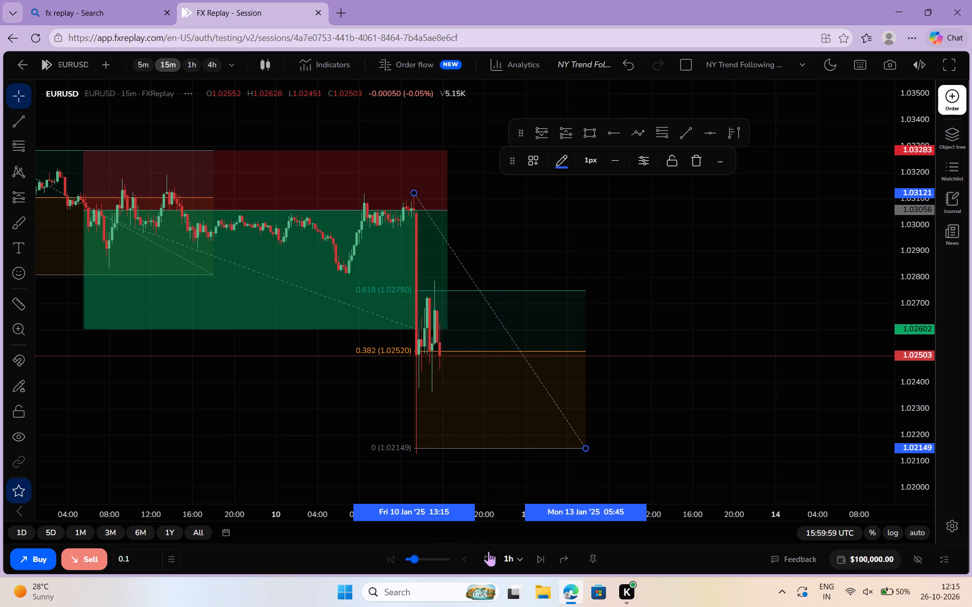
# Set the replay step interval to 5m and briefly run the replay to January 10 at about 16:14 UTC.
pyautogui.click(509, 557)
pyautogui.scroll(-1, 499, 517)
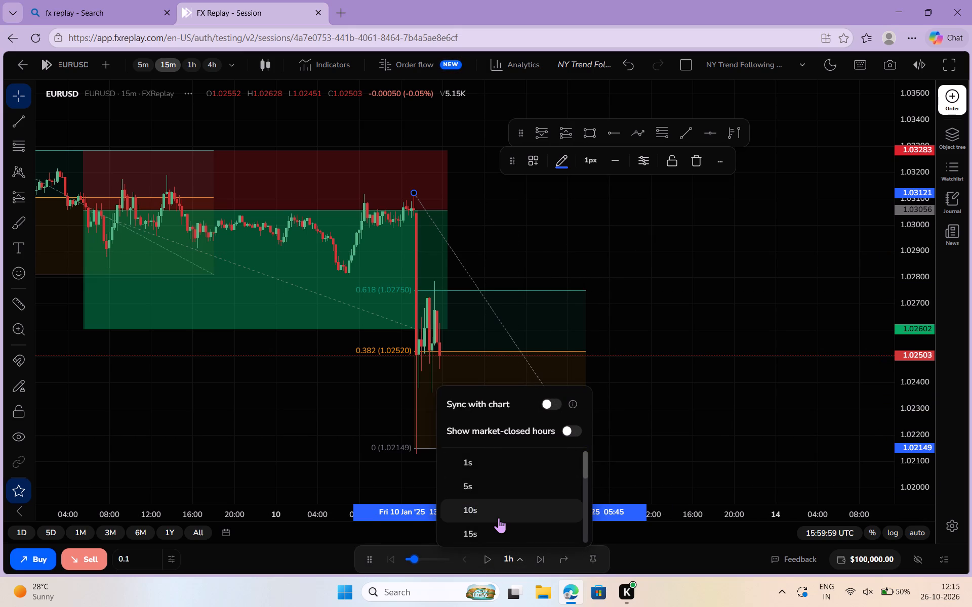
pyautogui.scroll(-2, 499, 517)
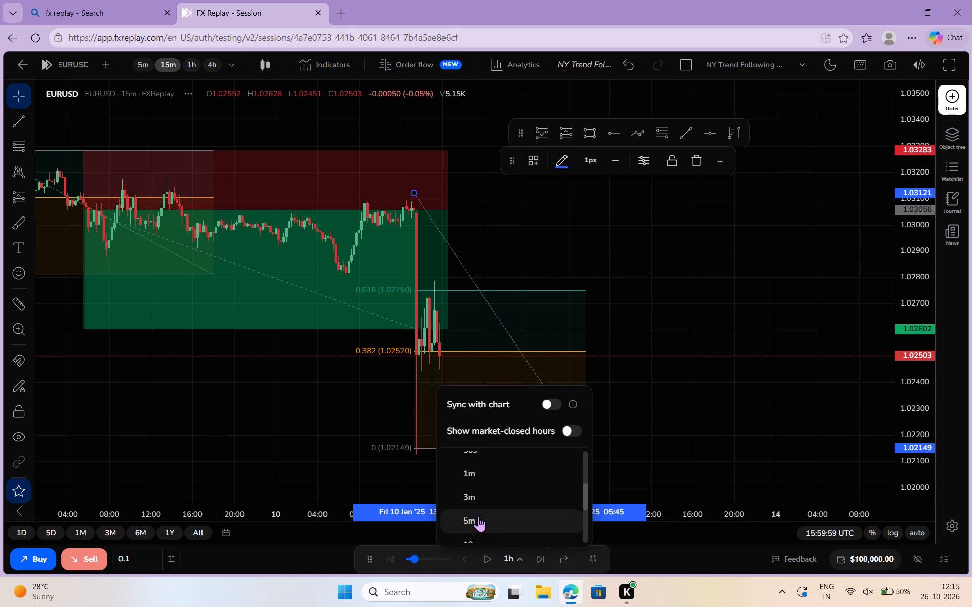
pyautogui.click(478, 516)
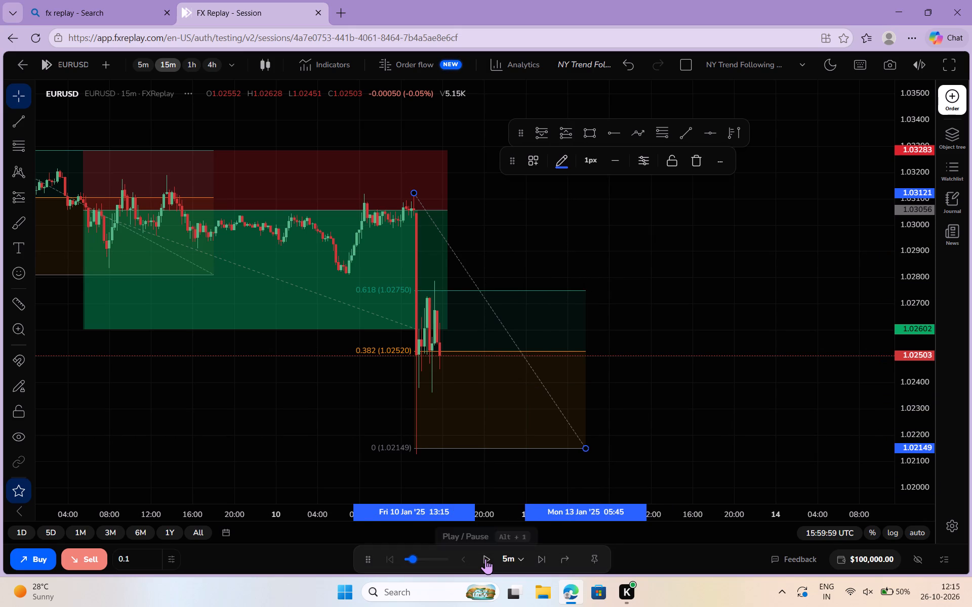
pyautogui.click(485, 558)
pyautogui.click(485, 558)
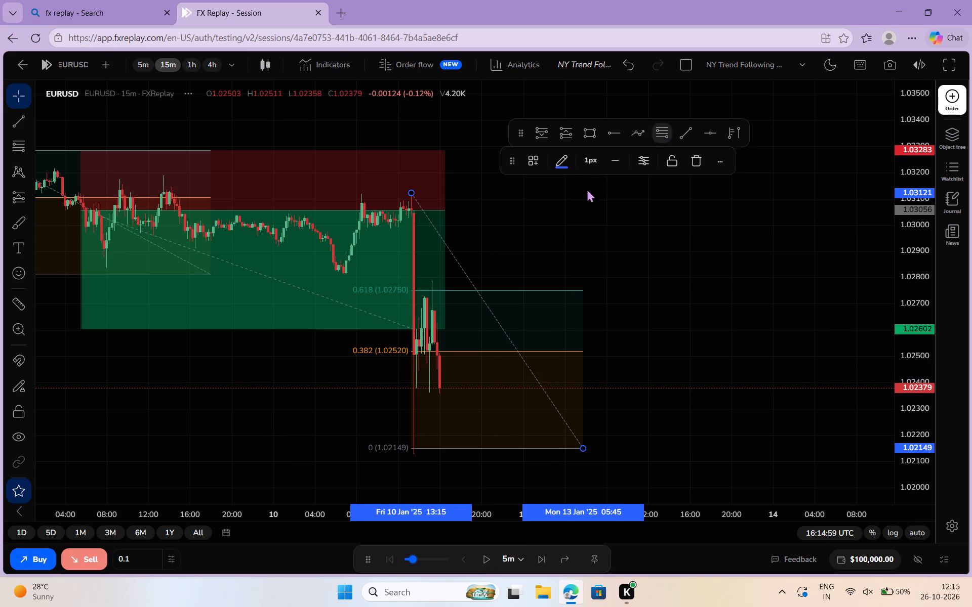
# Sell 0.1 lots of EURUSD at market.
pyautogui.click(88, 562)
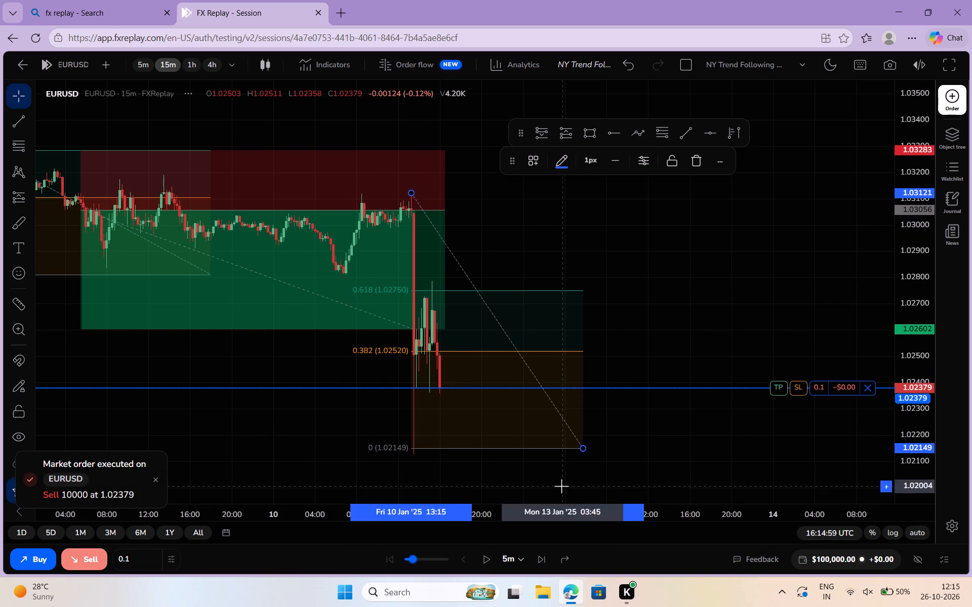
# Add a stop loss to the open sell position and move it up to about 1.02621.
pyautogui.moveTo(802, 389); pyautogui.dragTo(807, 368)
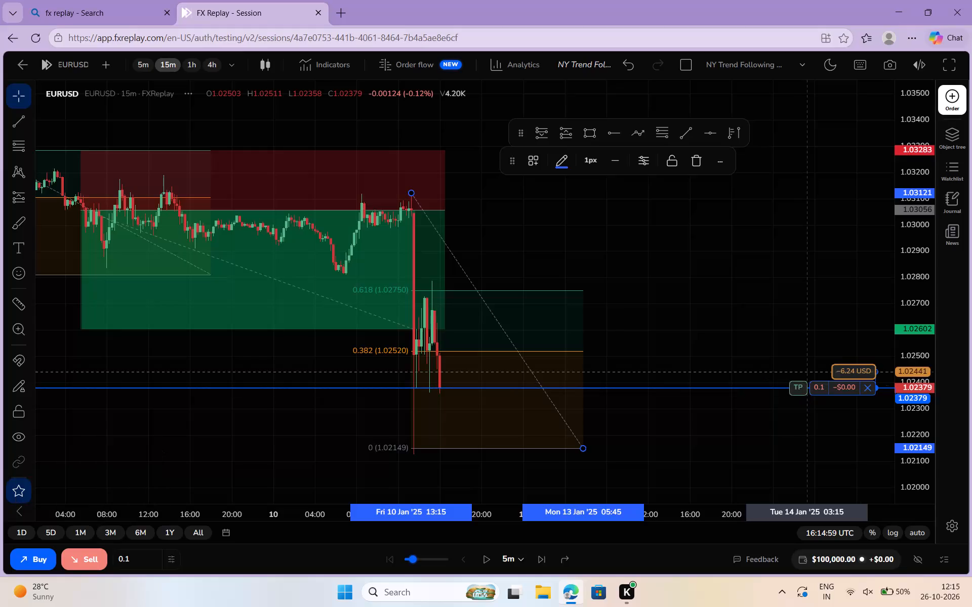
pyautogui.moveTo(807, 368); pyautogui.dragTo(806, 360)
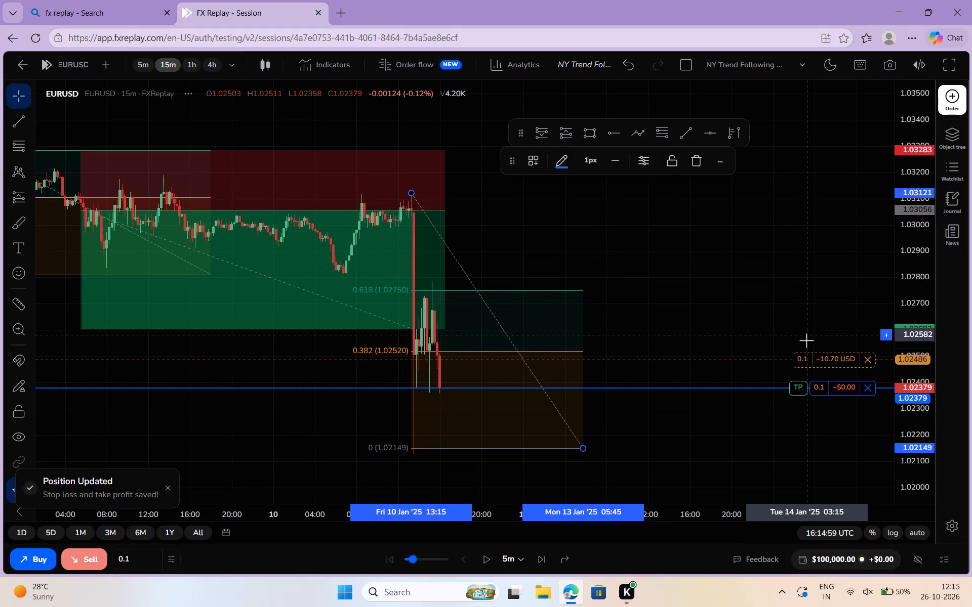
pyautogui.moveTo(816, 356); pyautogui.dragTo(817, 333)
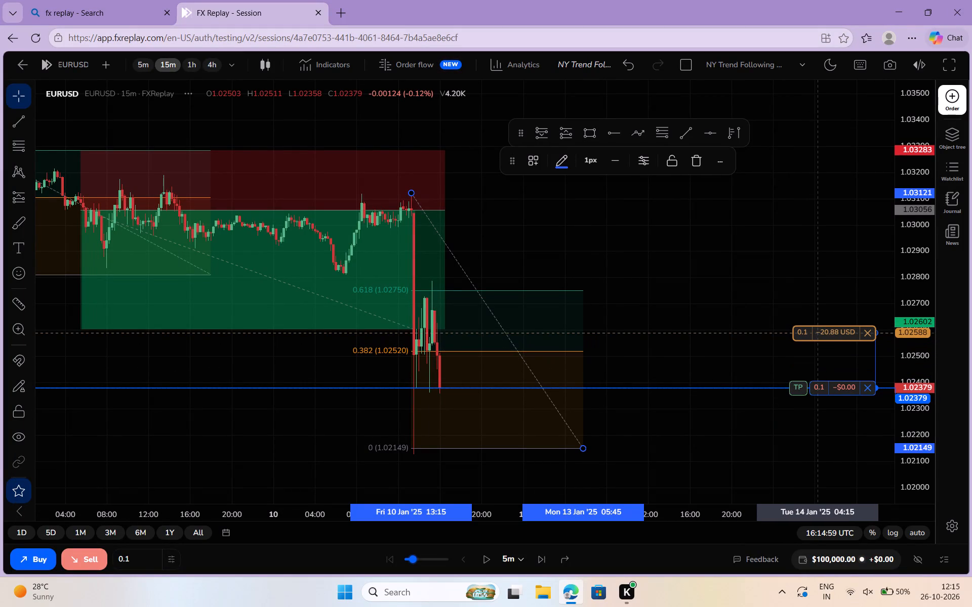
pyautogui.moveTo(817, 333); pyautogui.dragTo(817, 324)
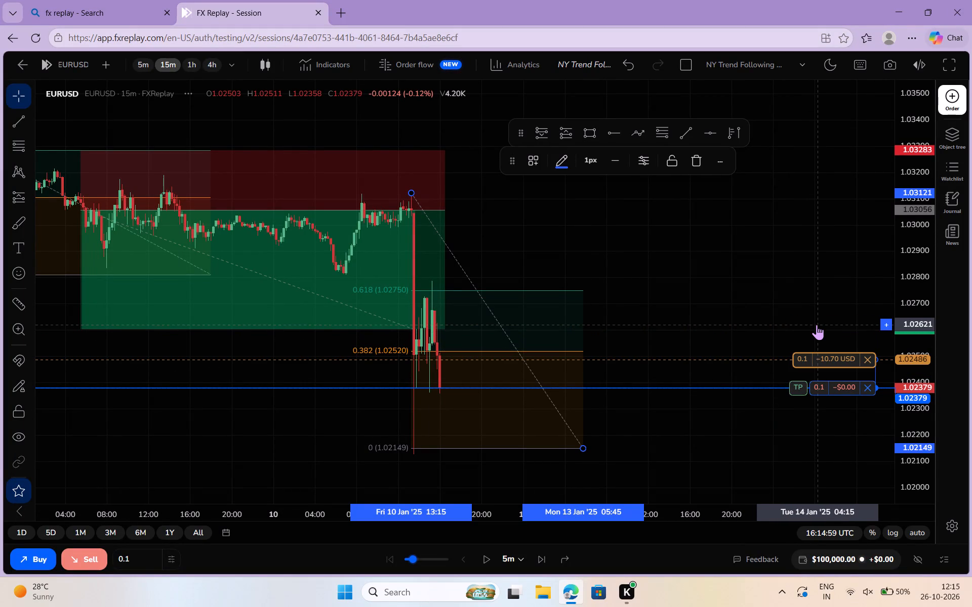
pyautogui.click(817, 324)
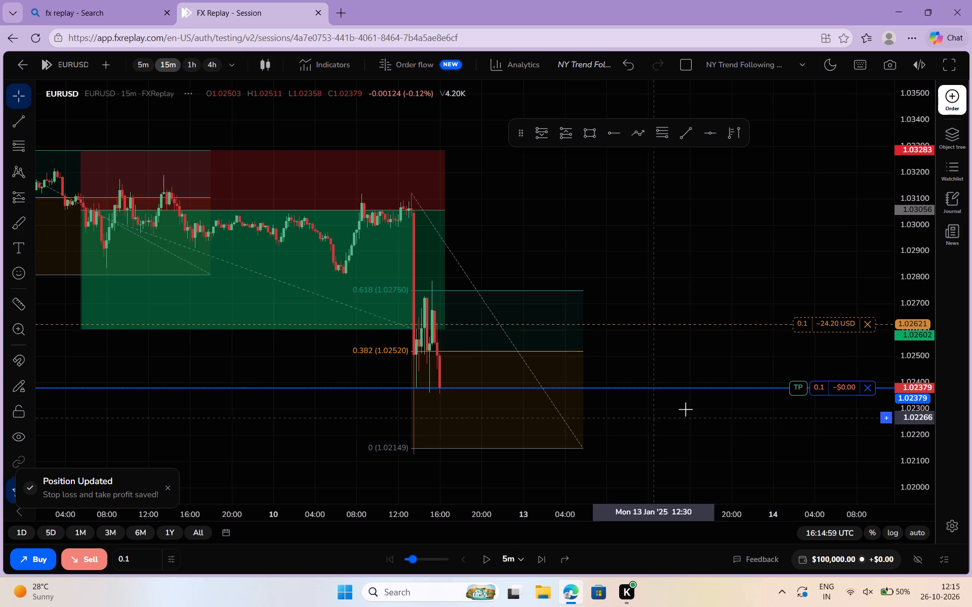
# Add a take profit to the open EURUSD sell position and move it down to about 1.01875.
pyautogui.moveTo(796, 391); pyautogui.dragTo(819, 466)
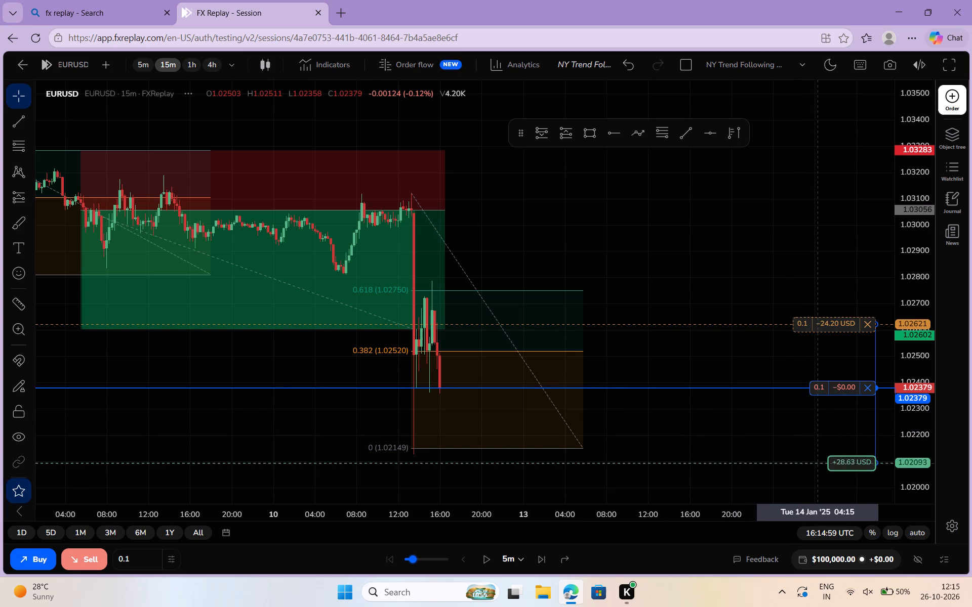
pyautogui.moveTo(819, 466); pyautogui.dragTo(824, 481)
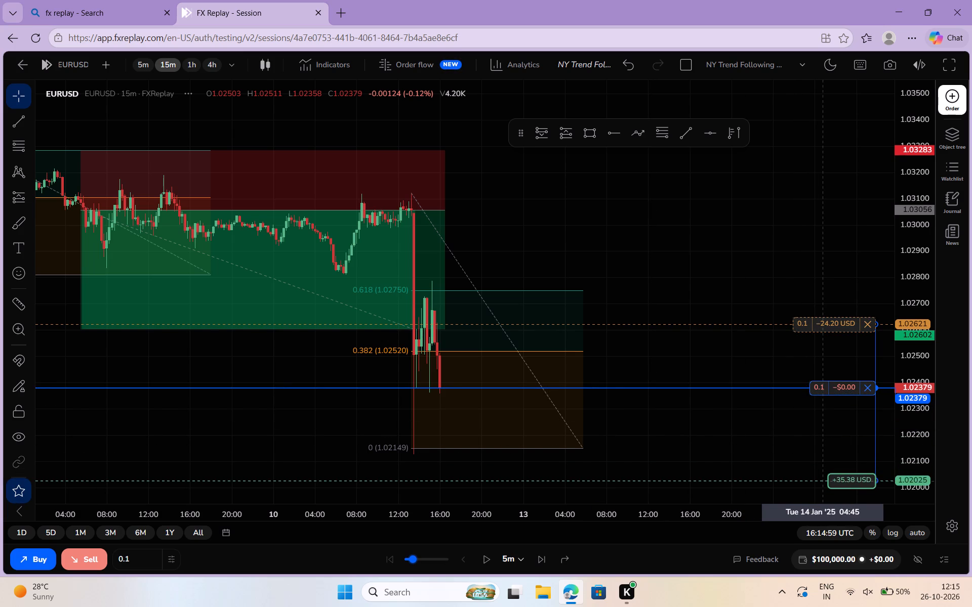
pyautogui.moveTo(824, 481); pyautogui.dragTo(827, 490)
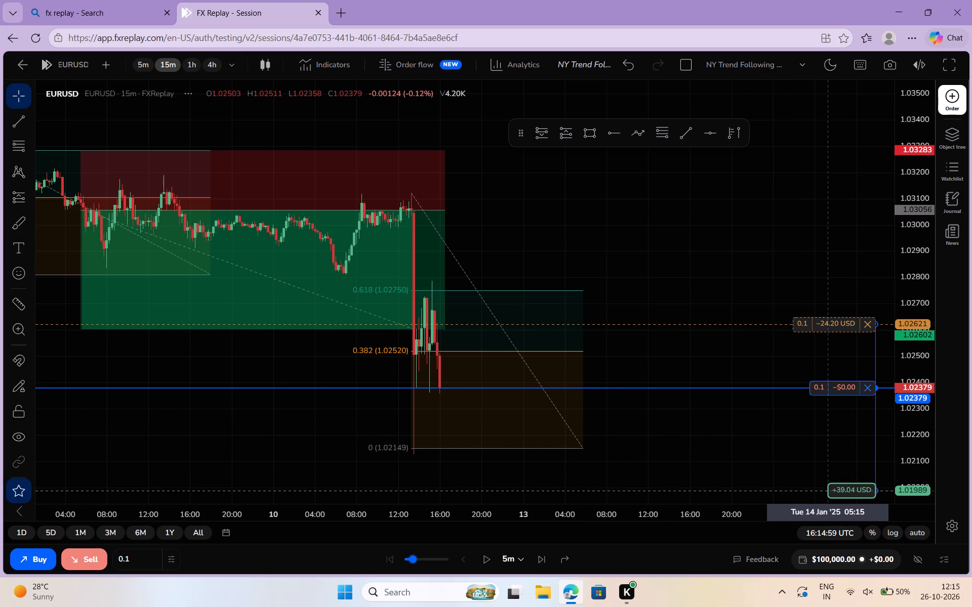
pyautogui.moveTo(827, 490); pyautogui.dragTo(831, 502)
pyautogui.click(831, 502)
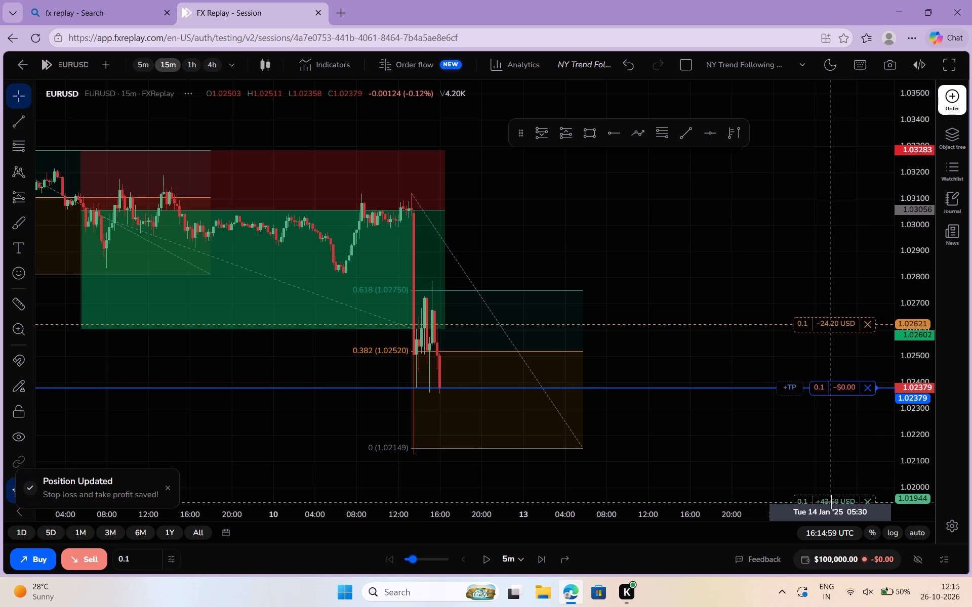
pyautogui.scroll(-1, 825, 465)
pyautogui.moveTo(825, 465); pyautogui.dragTo(798, 381)
pyautogui.moveTo(816, 417); pyautogui.dragTo(820, 430)
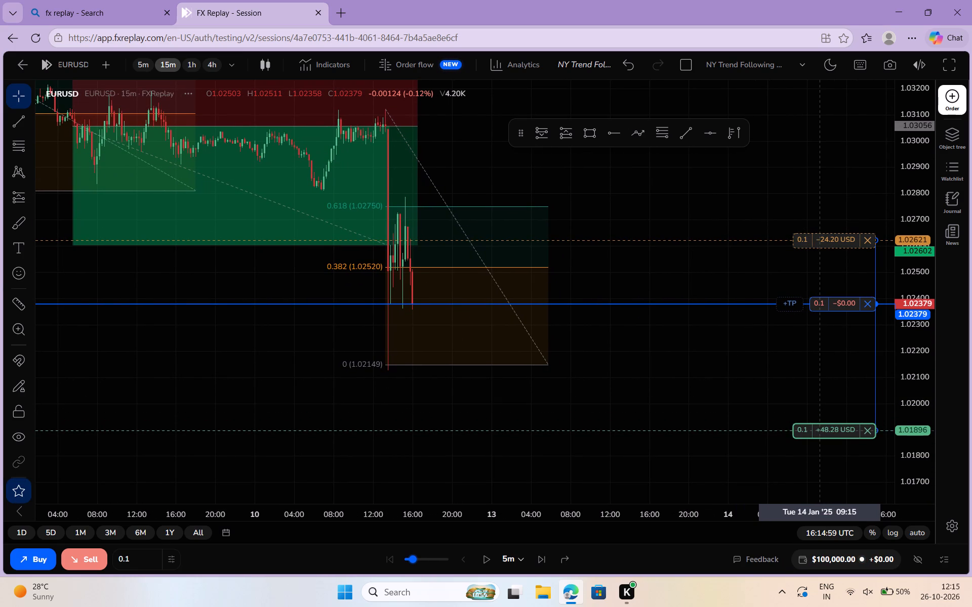
pyautogui.moveTo(820, 430); pyautogui.dragTo(821, 435)
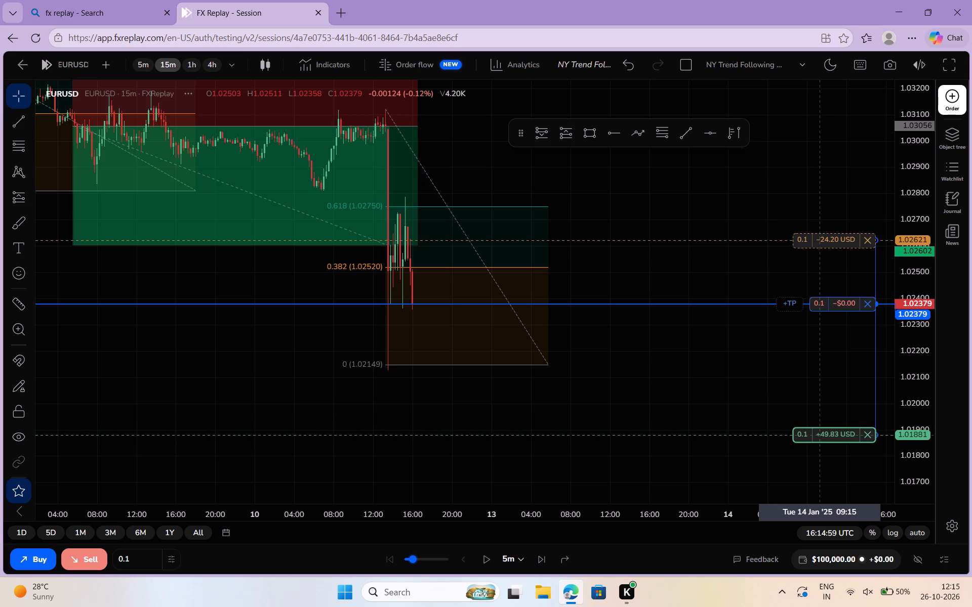
pyautogui.moveTo(821, 435); pyautogui.dragTo(821, 436)
pyautogui.click(821, 436)
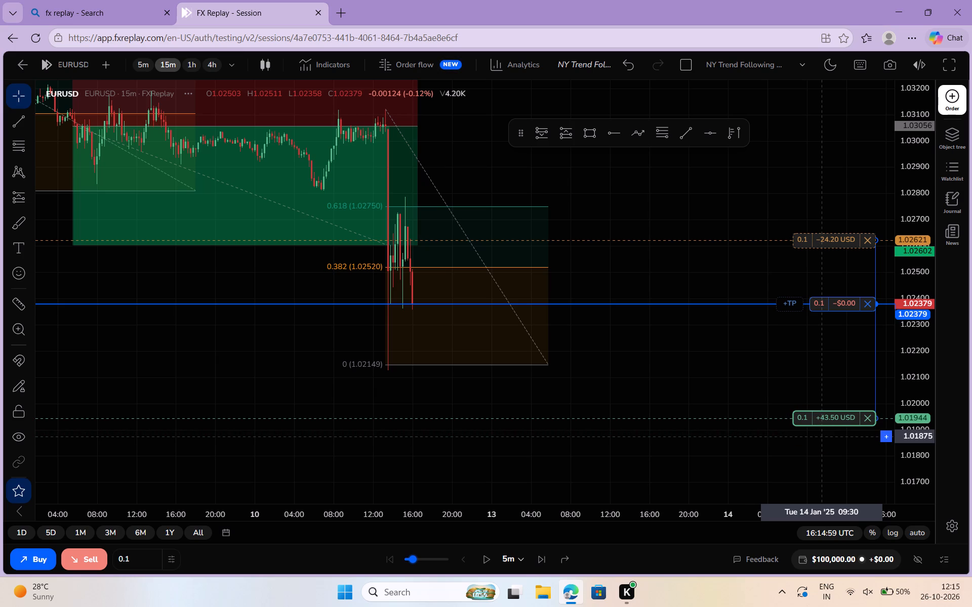
pyautogui.click(743, 337)
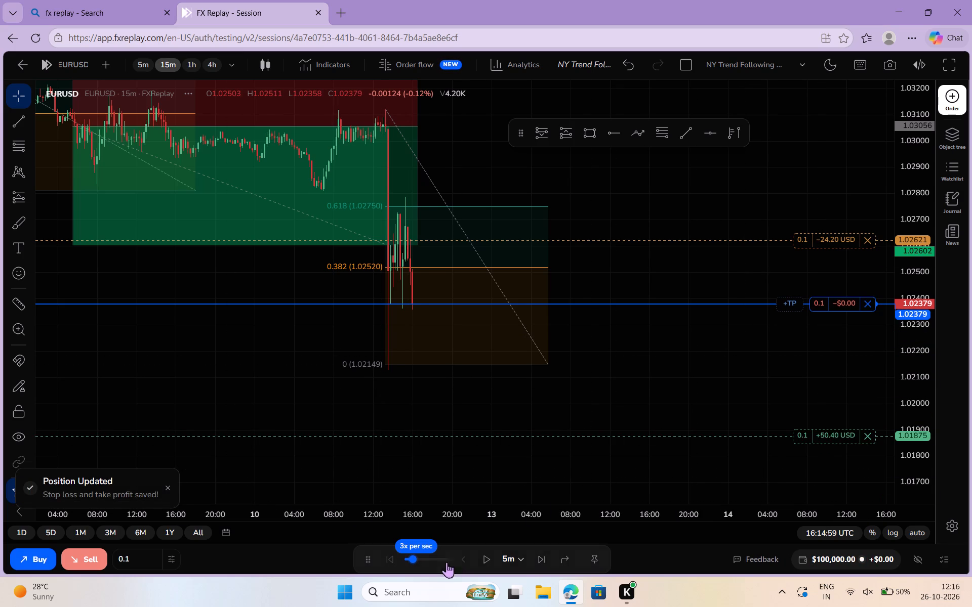
# Run the replay, switching its step interval to 30m, and pause it on January 13 at about 12:59 UTC.
pyautogui.doubleClick(482, 559)
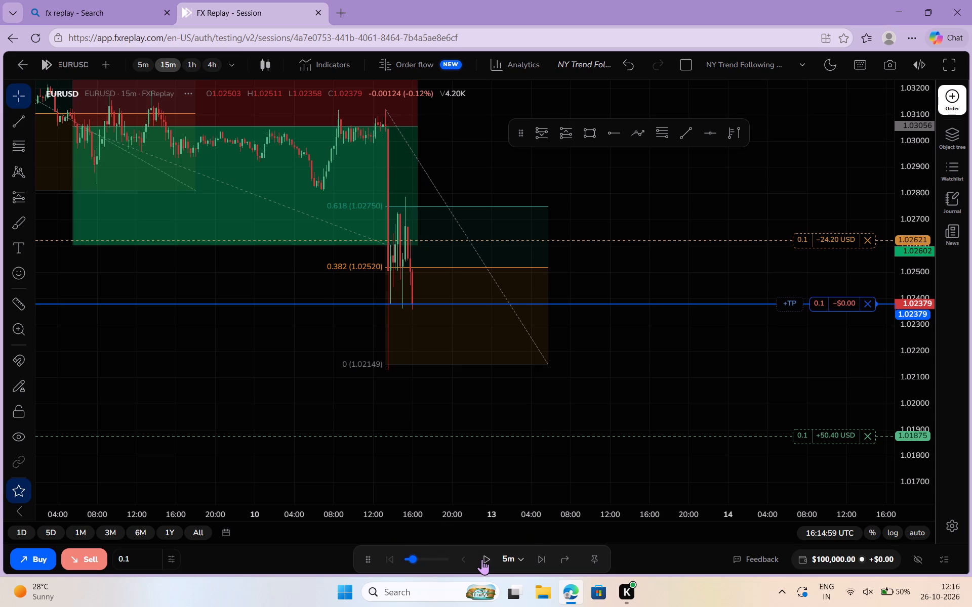
pyautogui.click(487, 555)
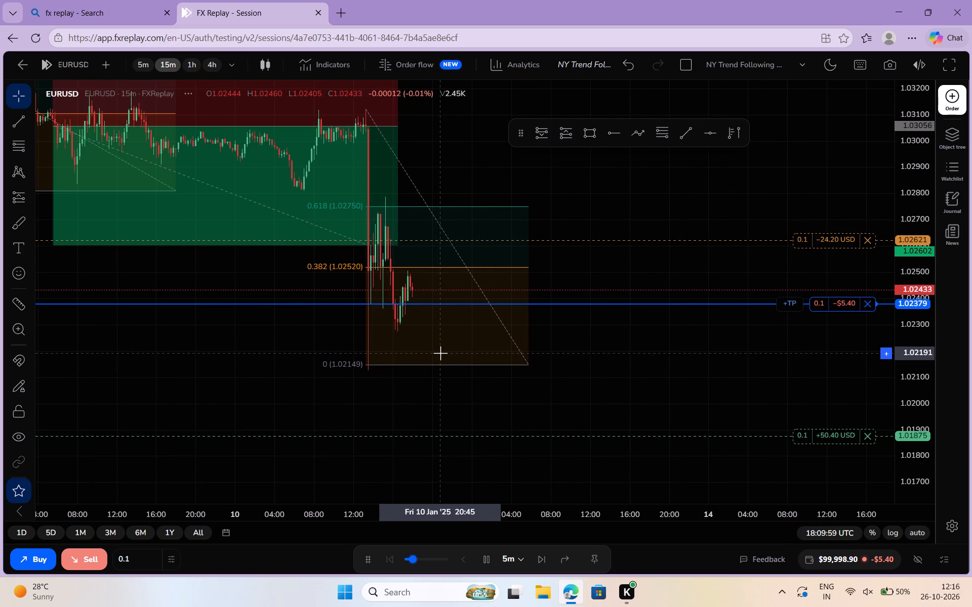
pyautogui.click(514, 563)
pyautogui.scroll(-1, 481, 513)
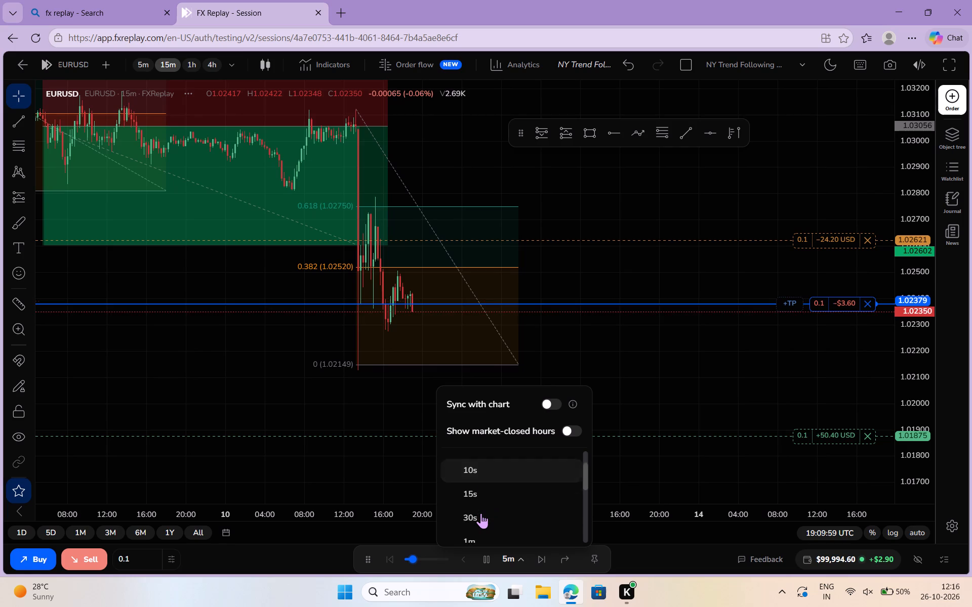
pyautogui.scroll(-2, 481, 513)
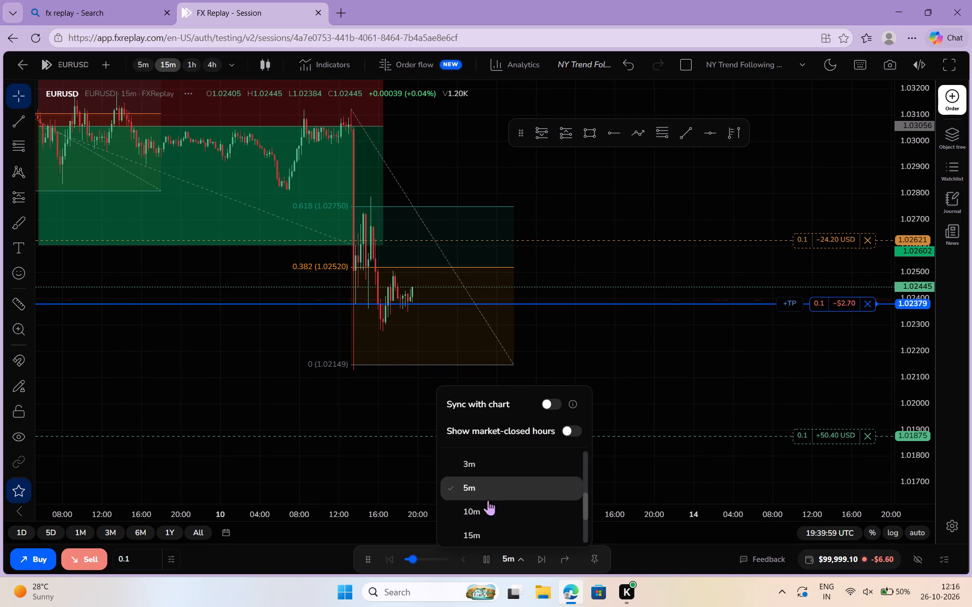
pyautogui.scroll(-1, 489, 519)
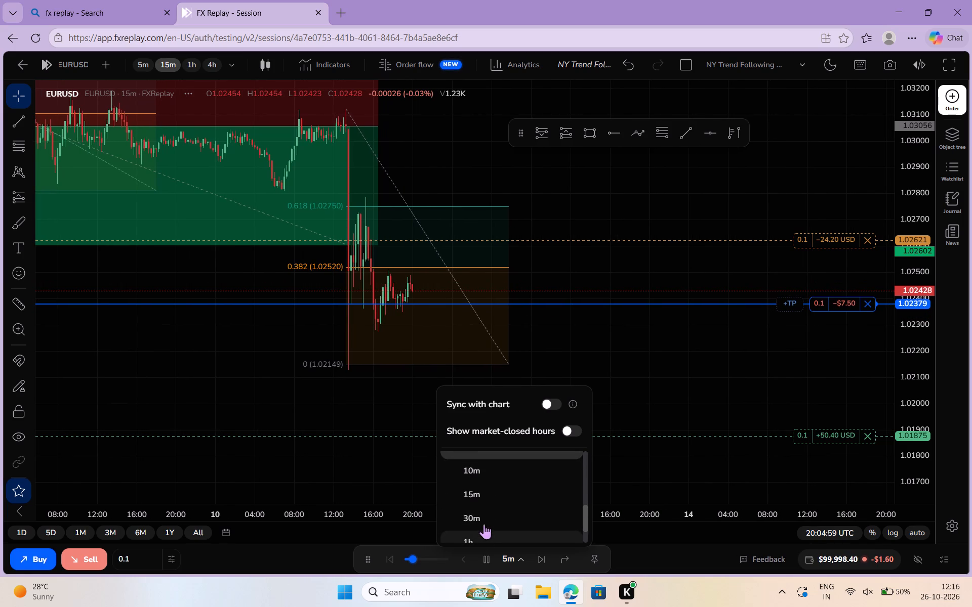
pyautogui.click(484, 517)
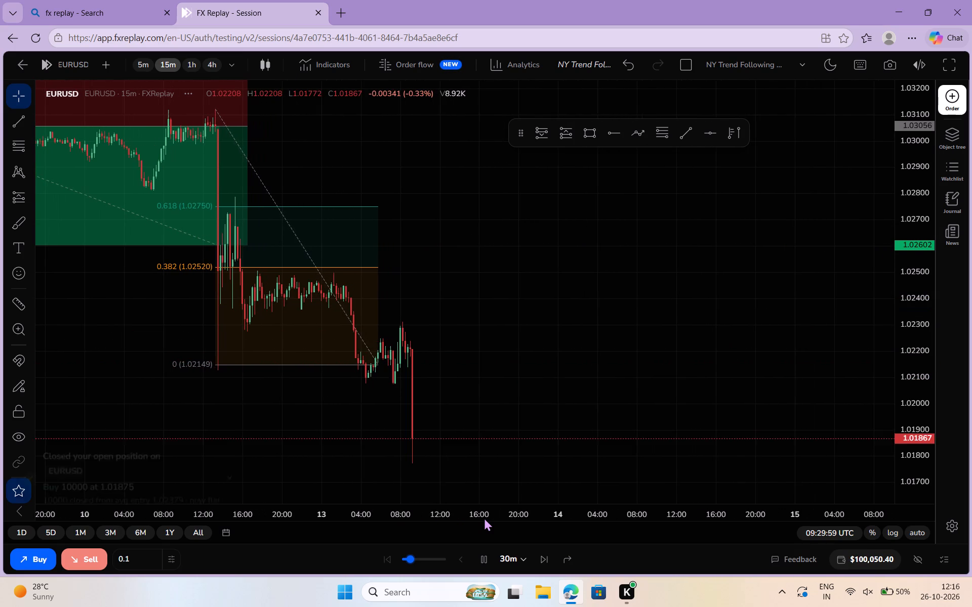
pyautogui.click(484, 560)
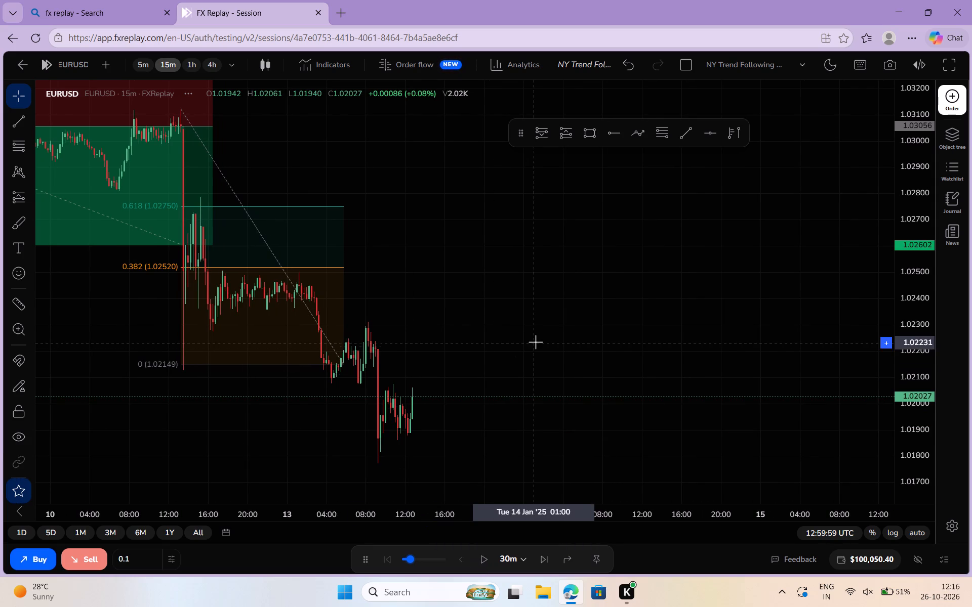
# Resume the replay and pause it on January 13 at about 16:29 UTC.
pyautogui.hscroll(-1, 537, 341)
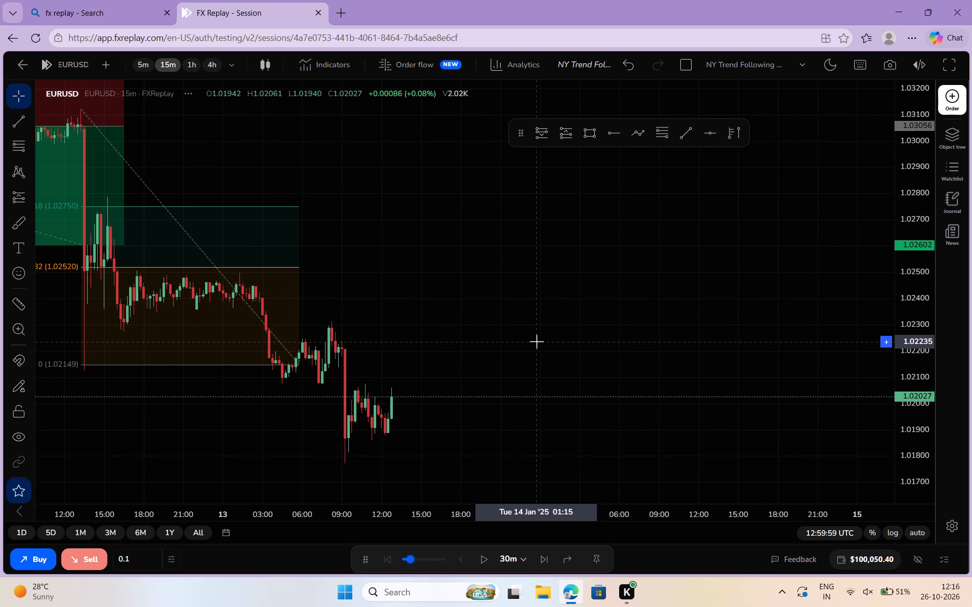
pyautogui.scroll(-1, 537, 341)
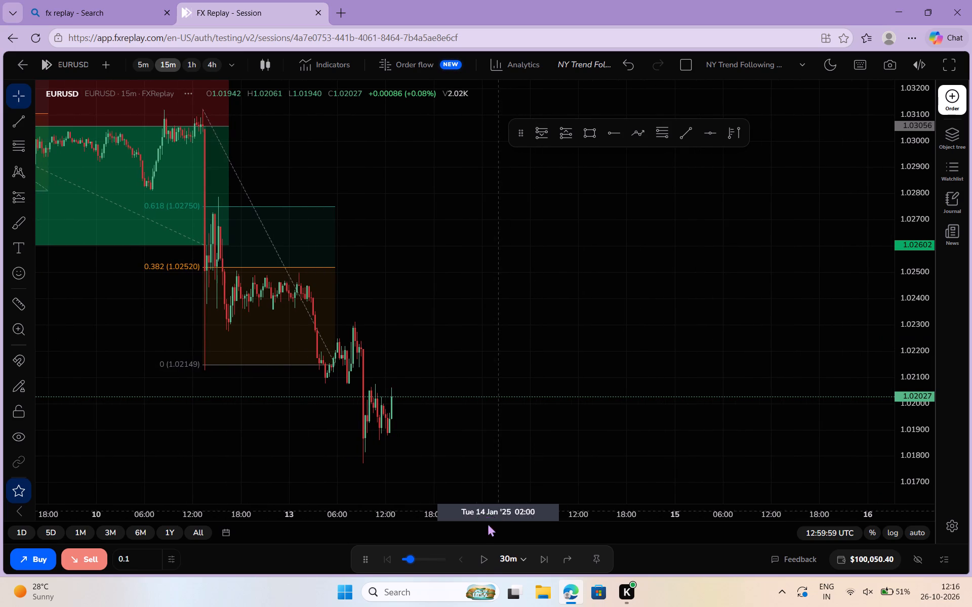
pyautogui.click(486, 555)
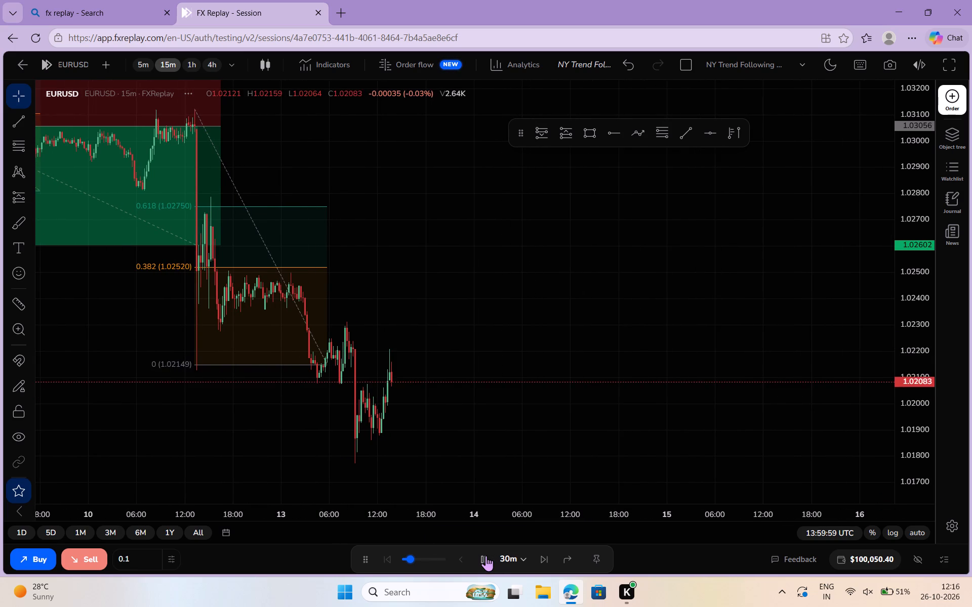
pyautogui.click(486, 555)
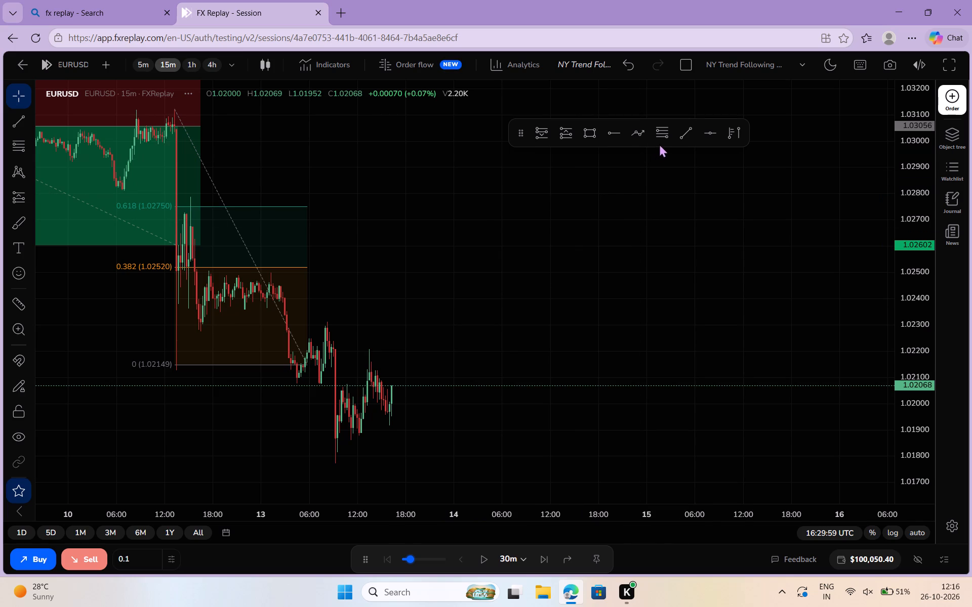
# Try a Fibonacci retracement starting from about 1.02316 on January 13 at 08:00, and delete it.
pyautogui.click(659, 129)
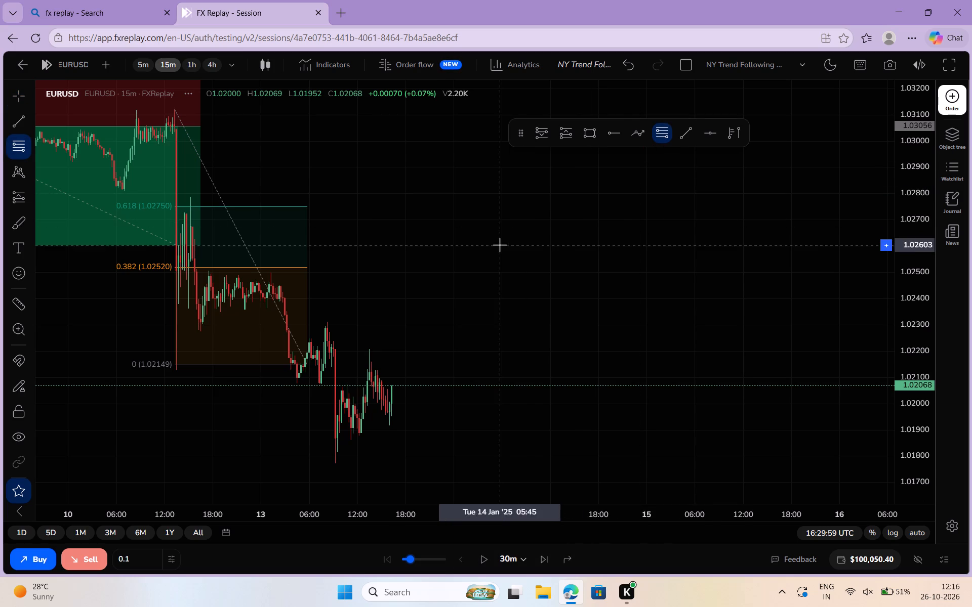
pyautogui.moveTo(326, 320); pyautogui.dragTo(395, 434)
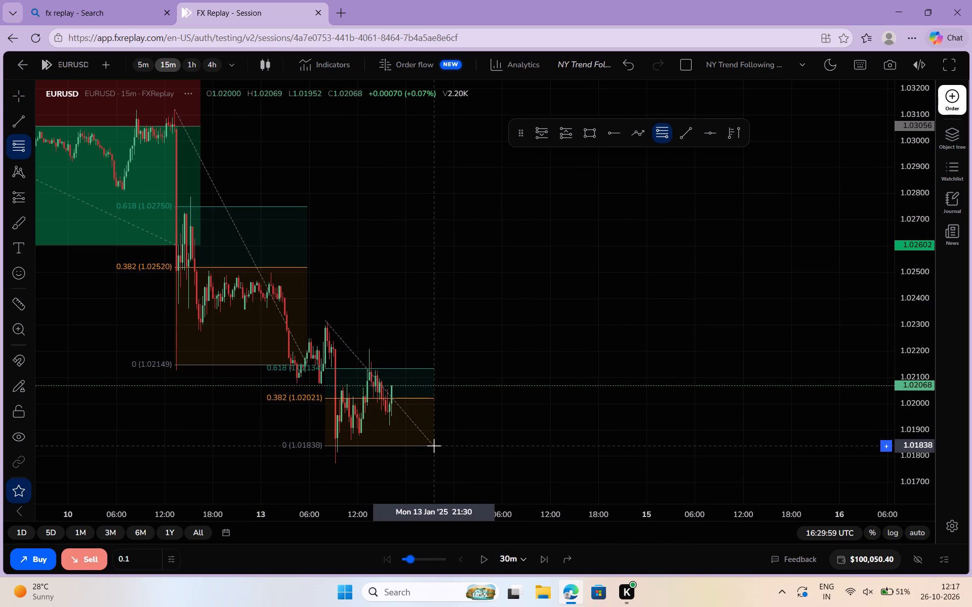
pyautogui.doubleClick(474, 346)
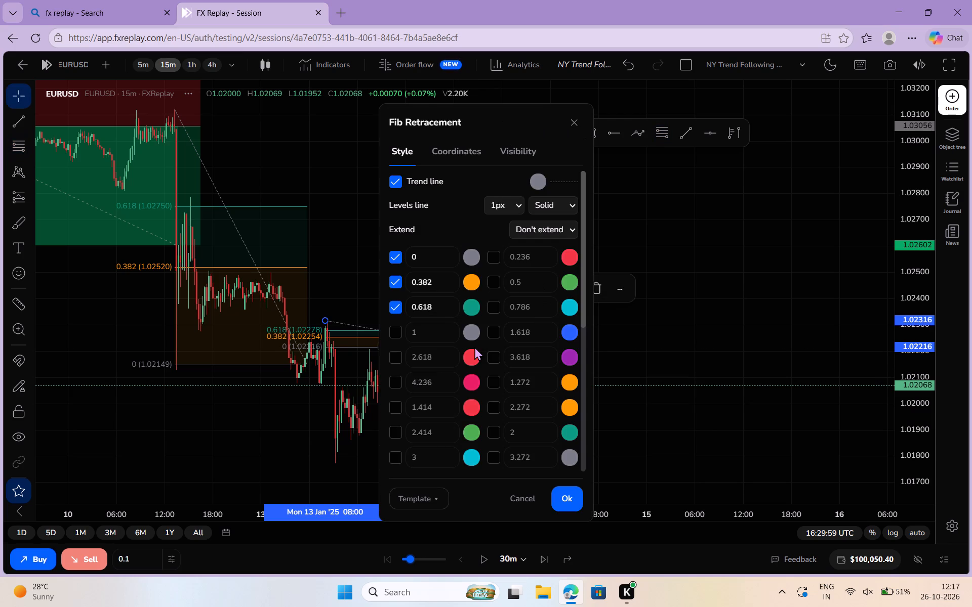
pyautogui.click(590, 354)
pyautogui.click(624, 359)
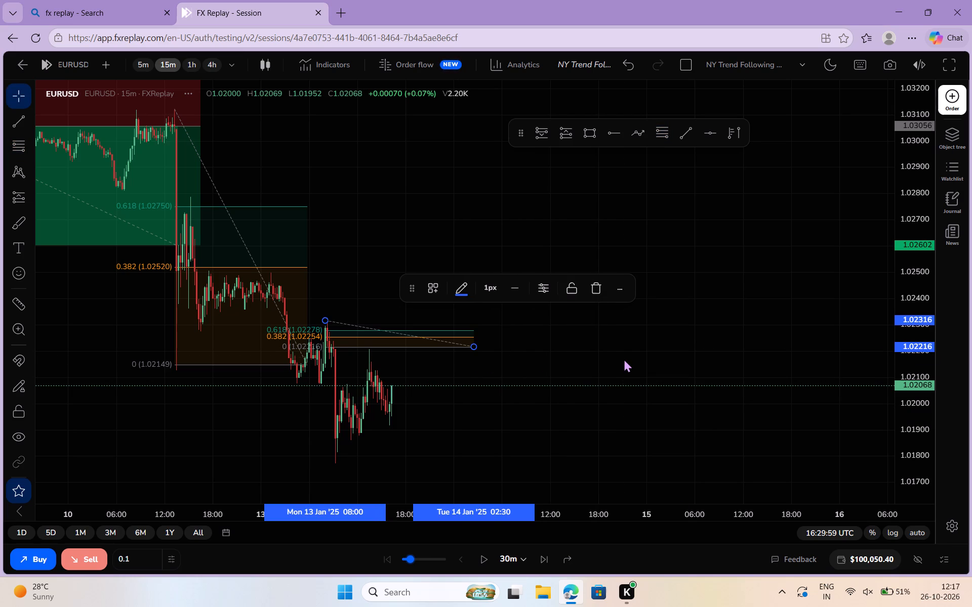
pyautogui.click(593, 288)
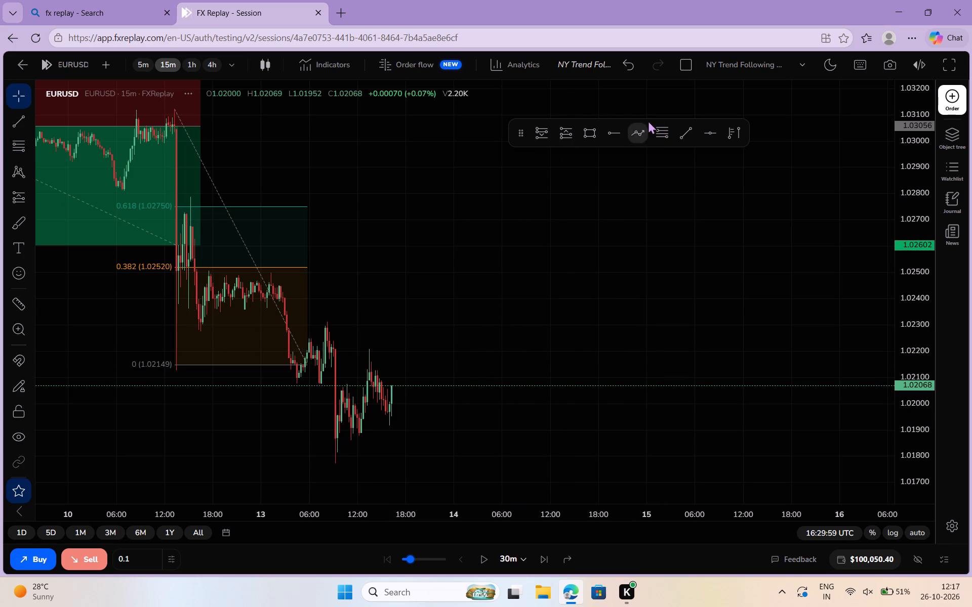
# Advance the replay to January 14 at about 01:29 UTC and pause it.
pyautogui.click(487, 558)
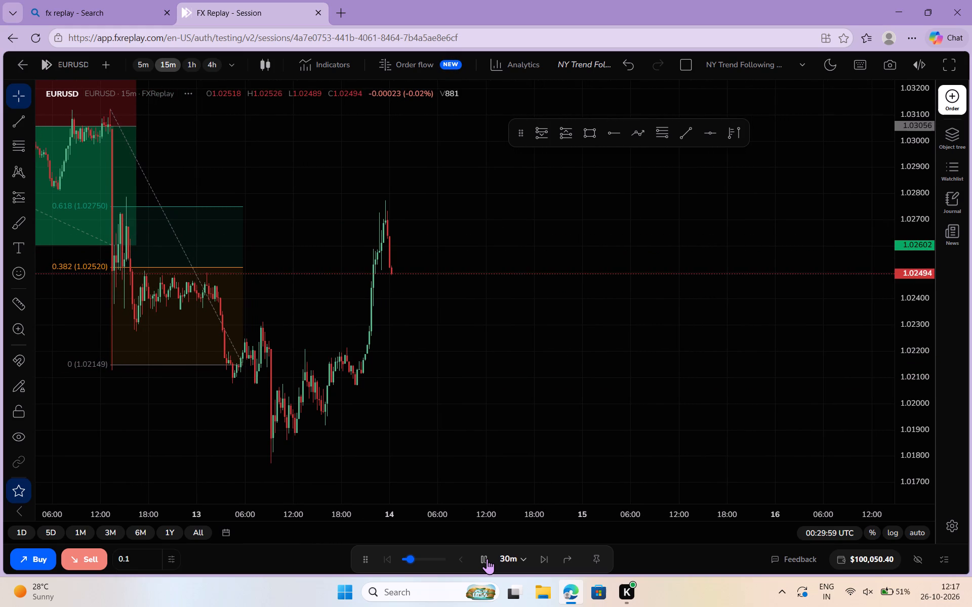
pyautogui.click(487, 558)
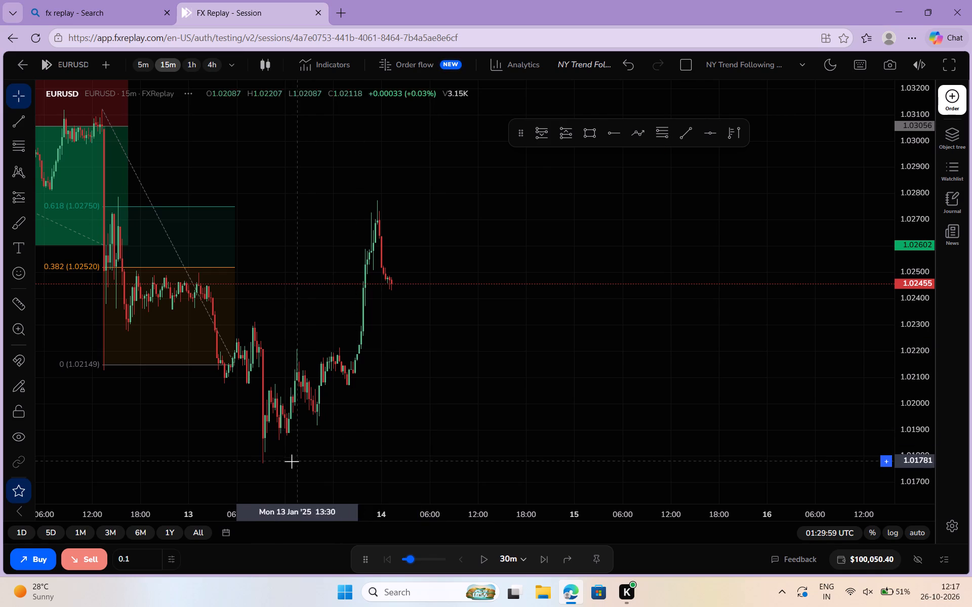
# Draw a Fibonacci retracement from about 1.01775 on January 13 at 09:00 up to about 1.02777 on January 14 at 20:30.
pyautogui.moveTo(262, 463); pyautogui.dragTo(513, 289)
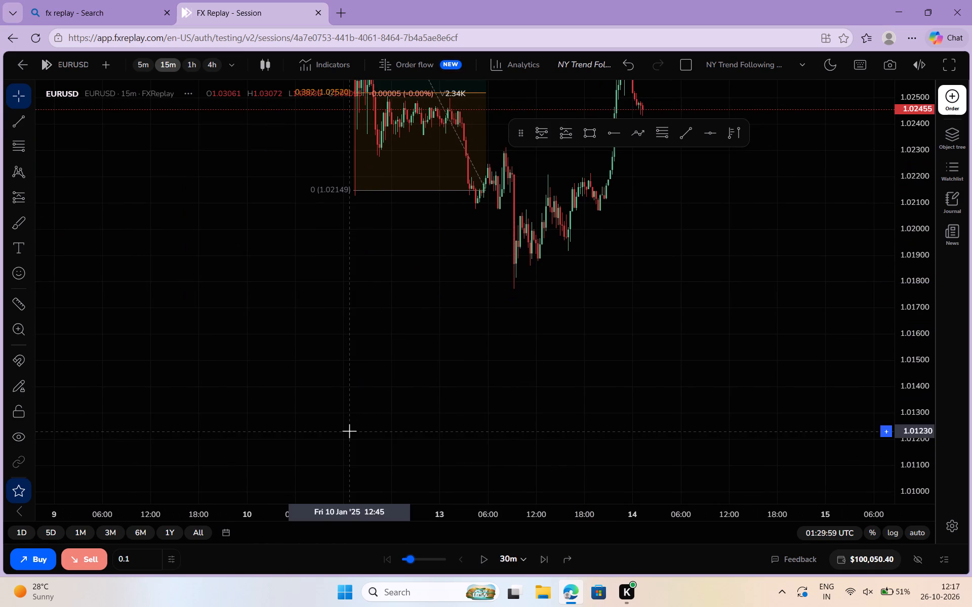
pyautogui.moveTo(349, 431); pyautogui.dragTo(190, 568)
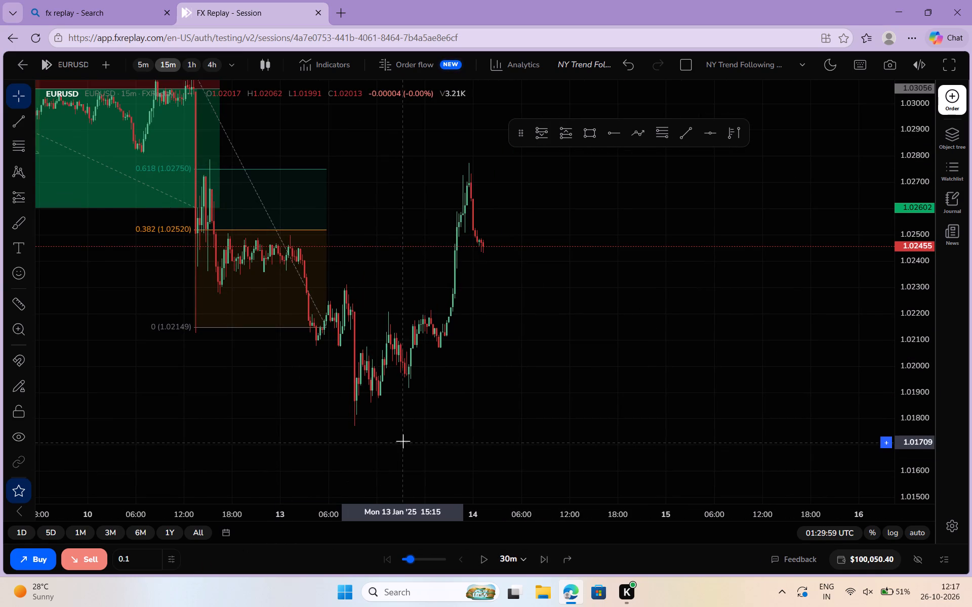
pyautogui.moveTo(403, 441); pyautogui.dragTo(367, 468)
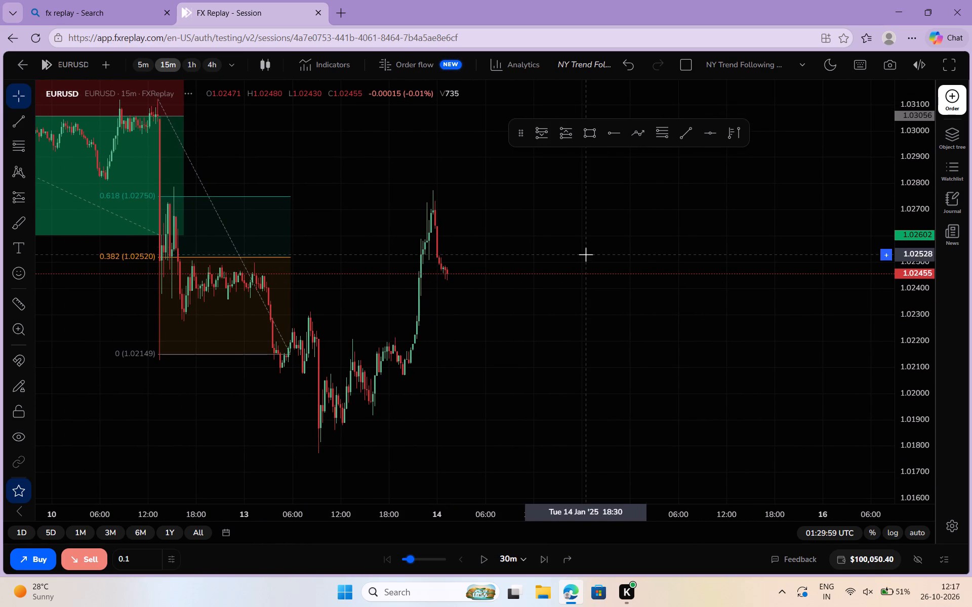
pyautogui.click(664, 129)
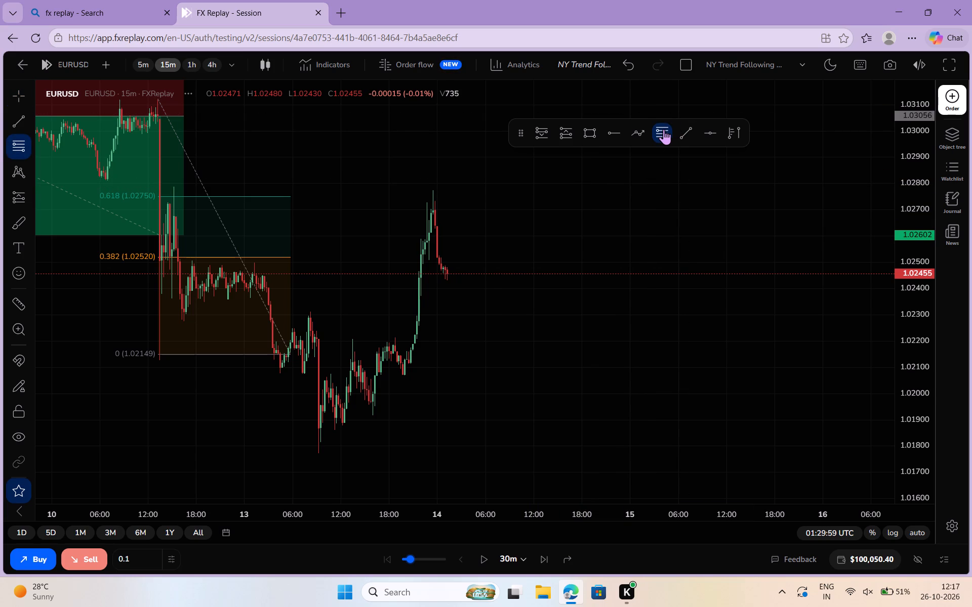
pyautogui.moveTo(316, 452); pyautogui.dragTo(550, 198)
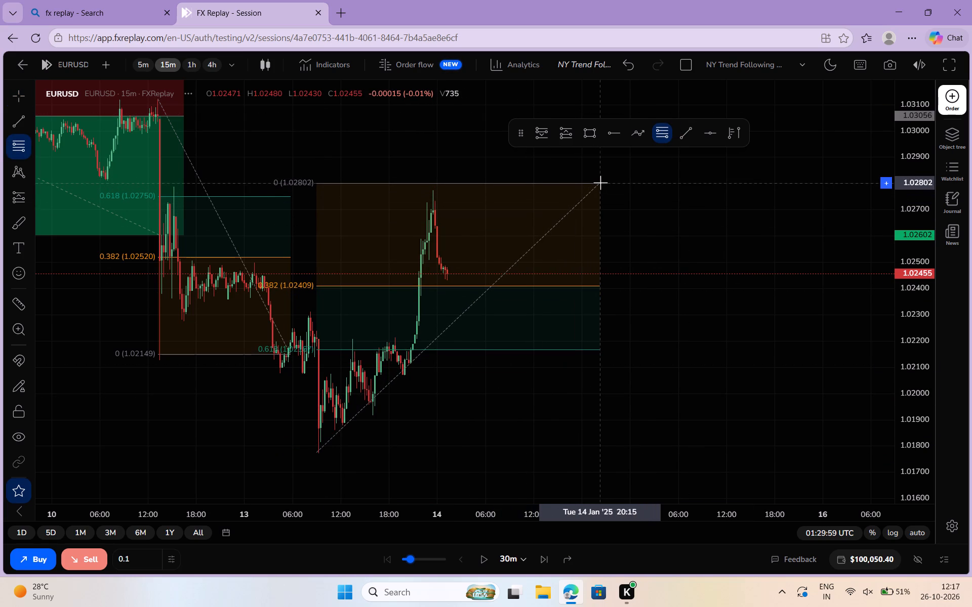
pyautogui.click(601, 189)
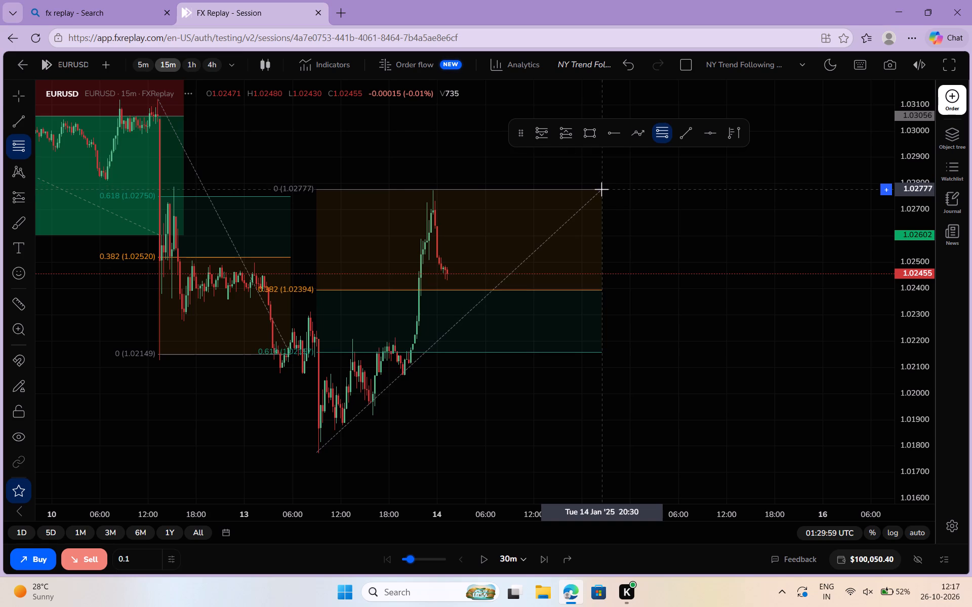
pyautogui.click(746, 280)
# Advance the replay in stages, pausing along the way, and stop it on January 15 at about 19:29 UTC.
pyautogui.doubleClick(485, 562)
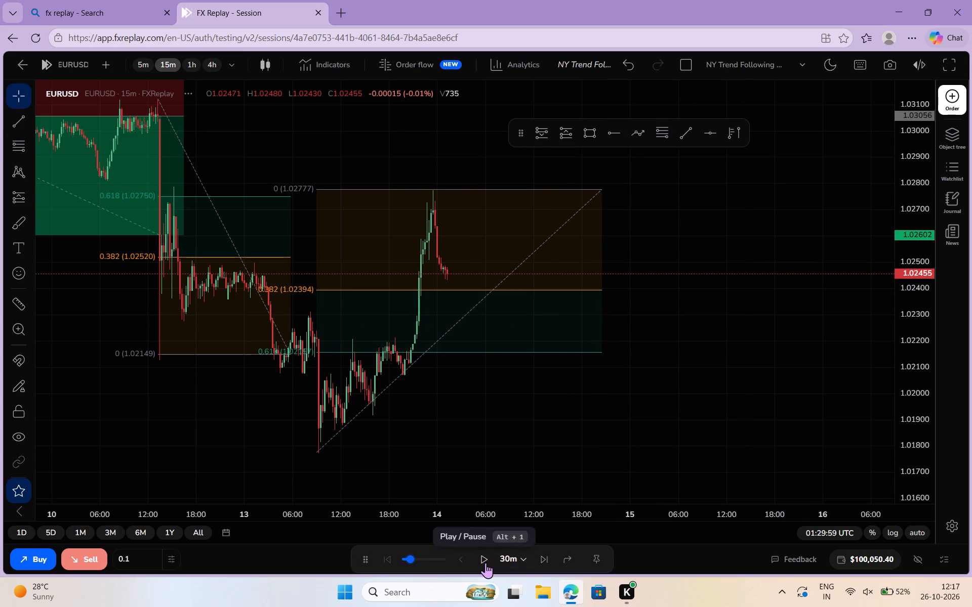
pyautogui.click(485, 562)
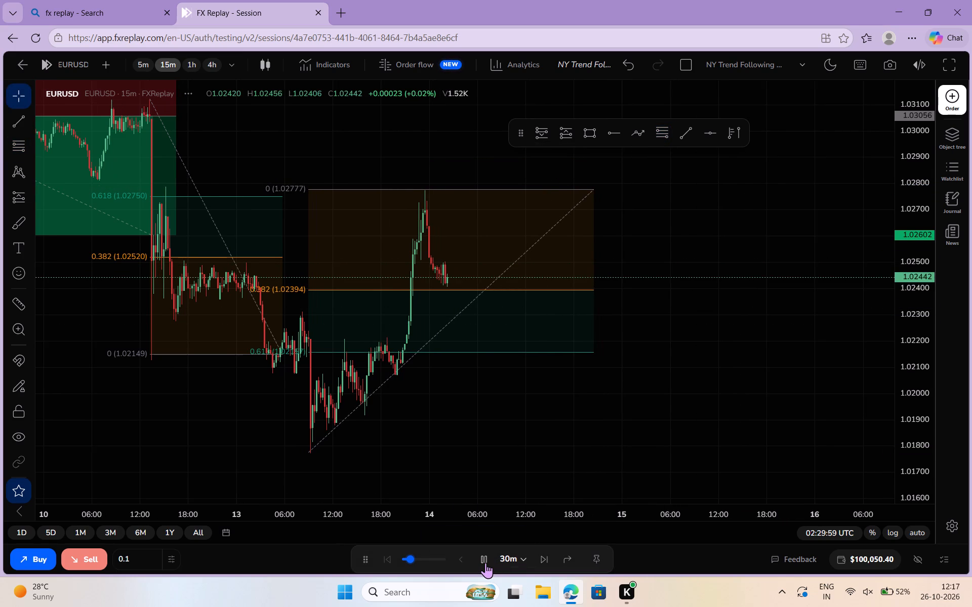
pyautogui.click(485, 562)
pyautogui.click(485, 562)
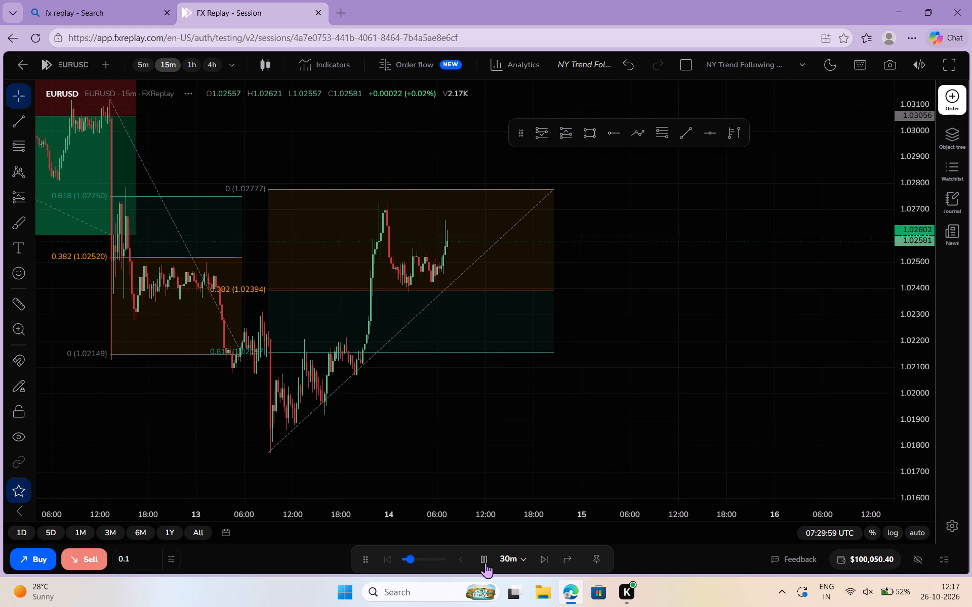
pyautogui.click(485, 562)
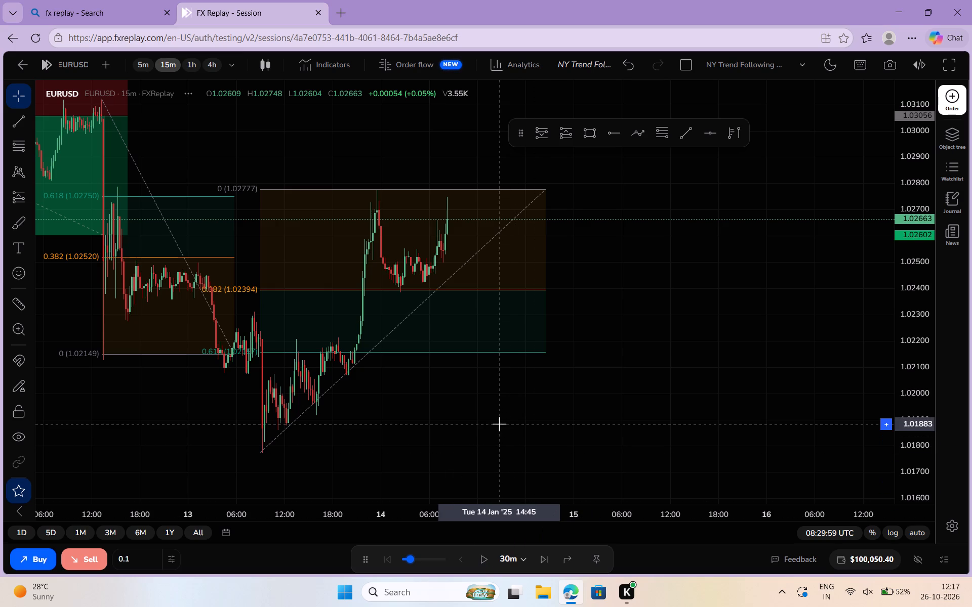
pyautogui.moveTo(499, 424); pyautogui.dragTo(448, 407)
pyautogui.click(448, 407)
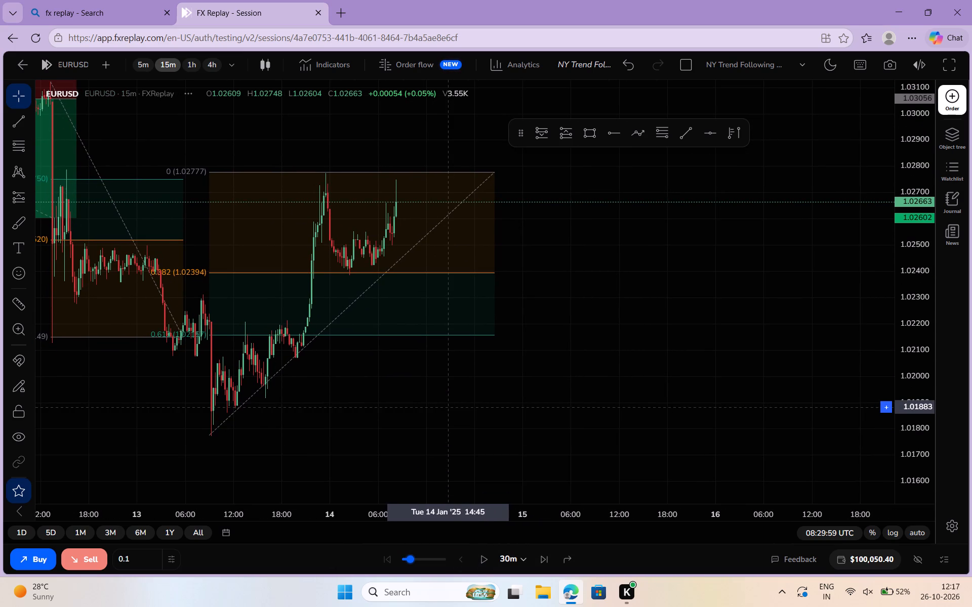
pyautogui.click(484, 557)
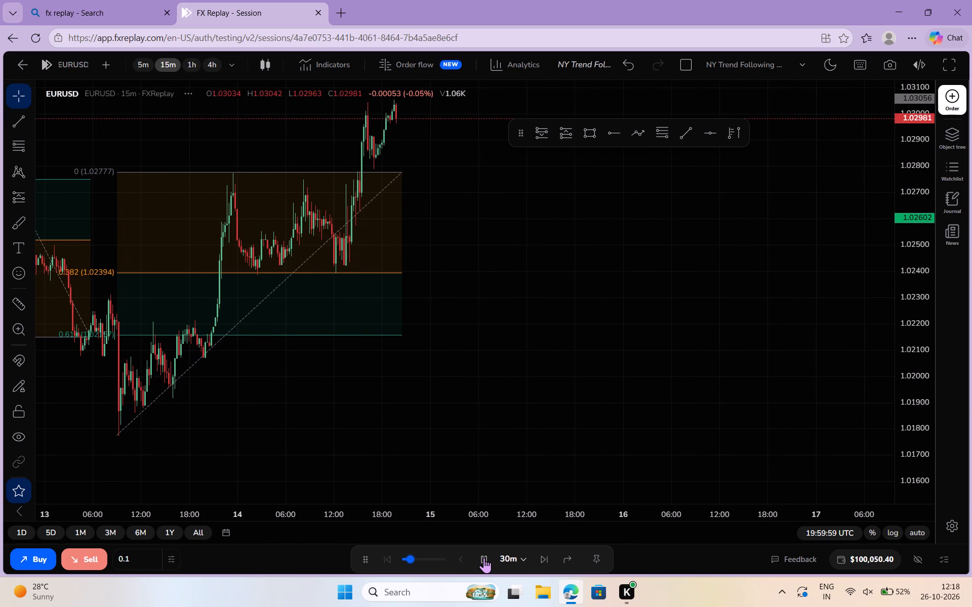
pyautogui.click(475, 386)
pyautogui.moveTo(475, 386); pyautogui.dragTo(419, 520)
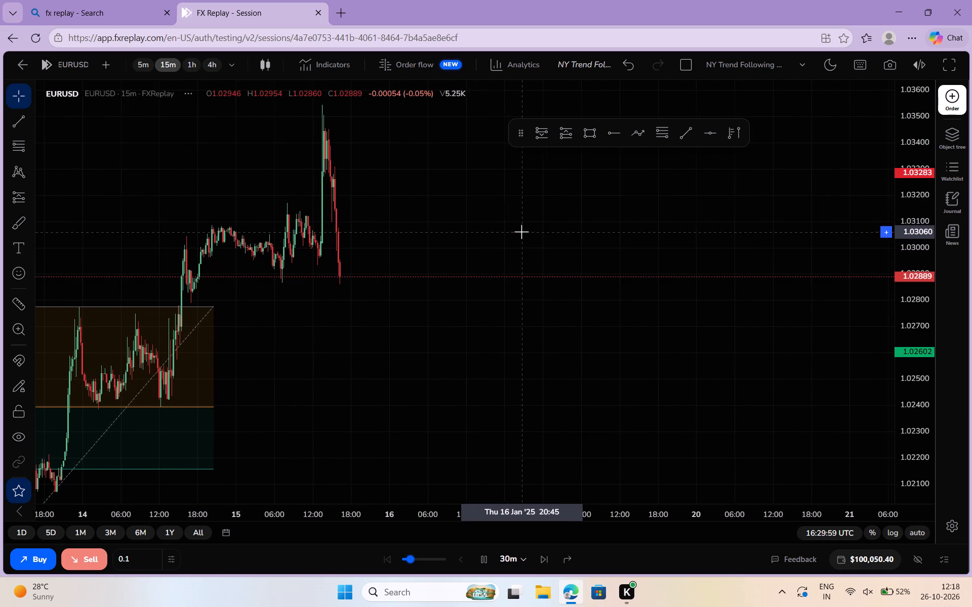
pyautogui.click(483, 552)
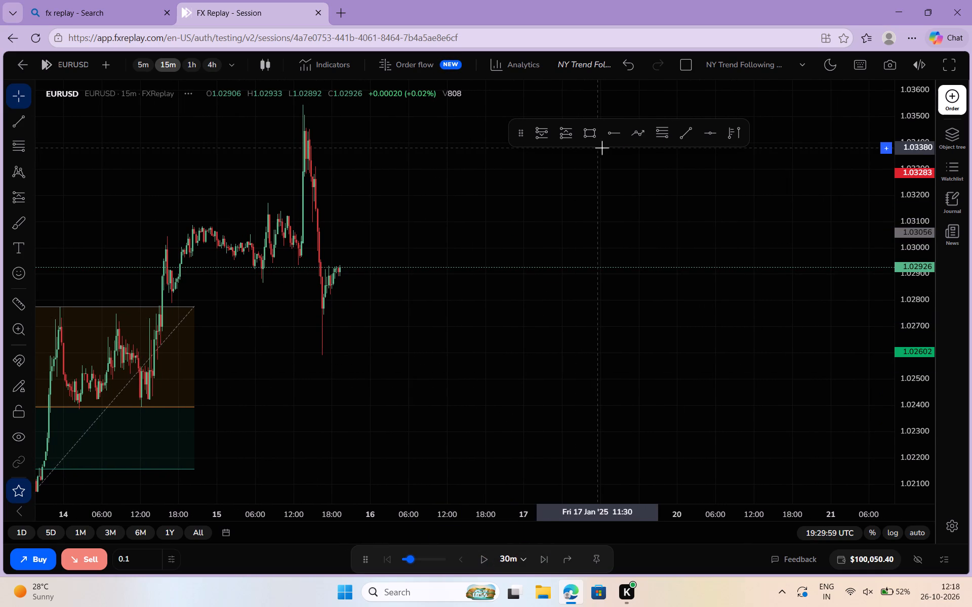
# Draw a Fibonacci retracement from about 1.02403 on January 14 at 12:15 up to about 1.03545 on January 16 at 14:45.
pyautogui.click(664, 131)
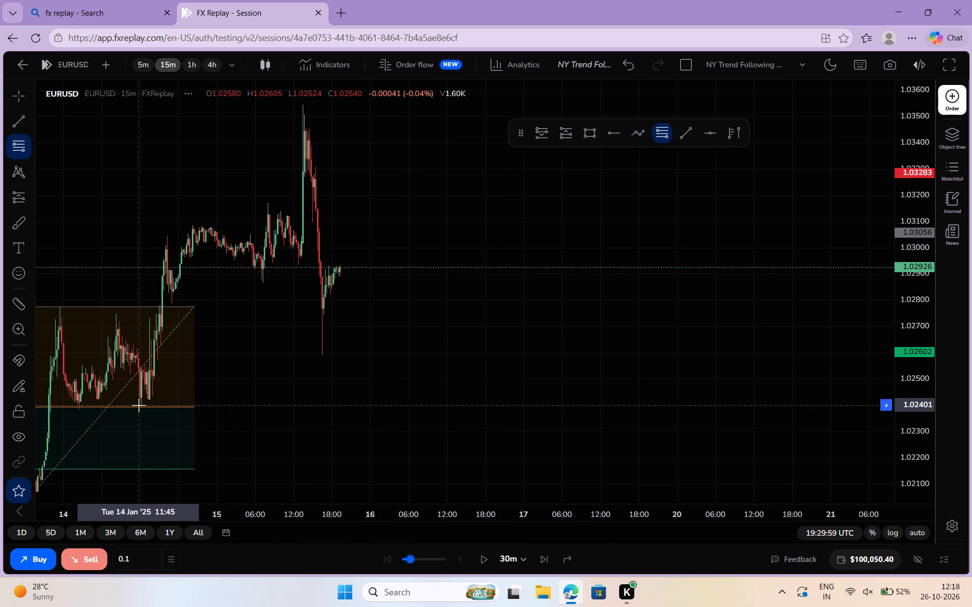
pyautogui.moveTo(141, 404); pyautogui.dragTo(371, 107)
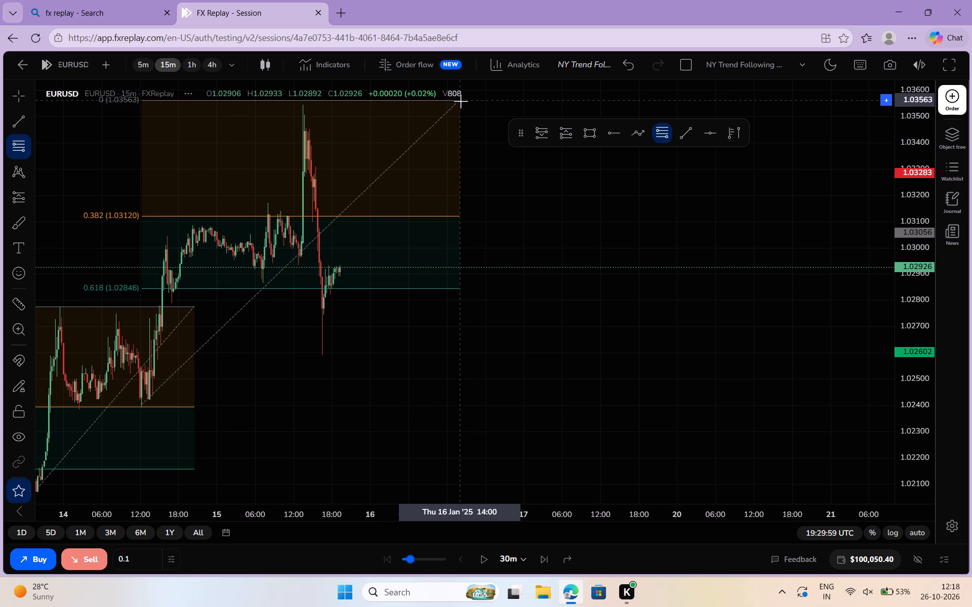
pyautogui.click(465, 104)
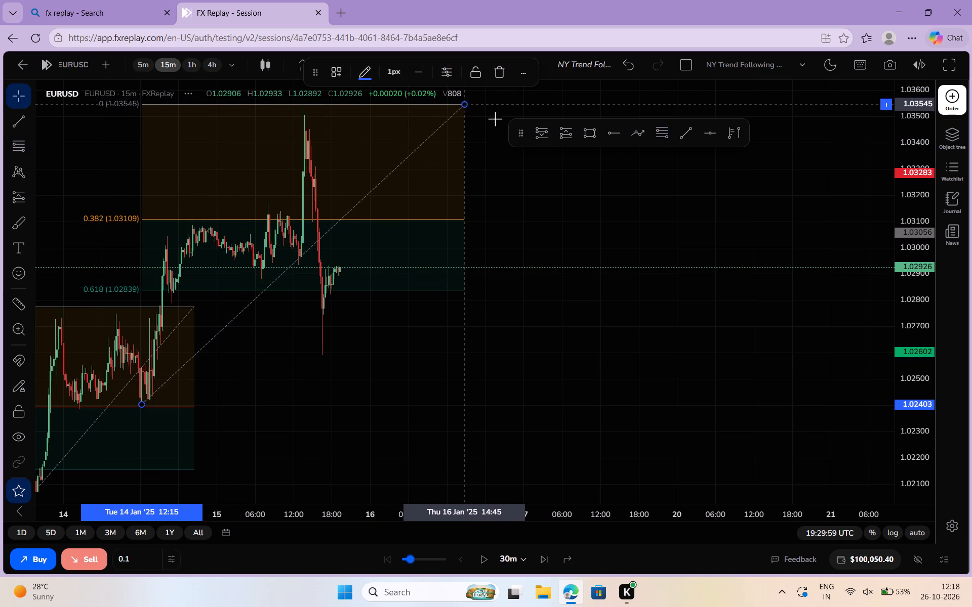
# Advance the replay in stages through January 16 and pause it on January 17 at about 16:59 UTC.
pyautogui.click(486, 560)
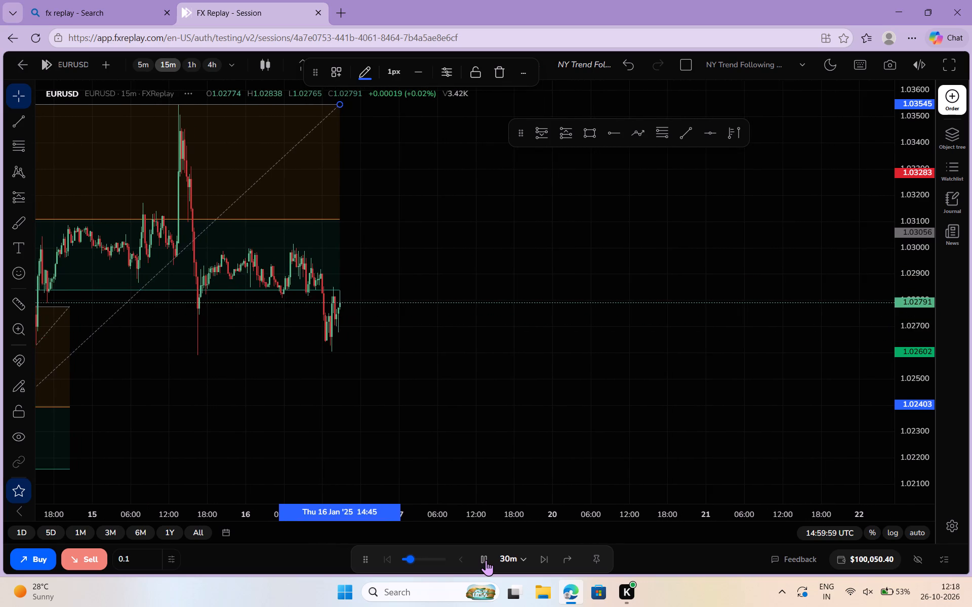
pyautogui.click(486, 560)
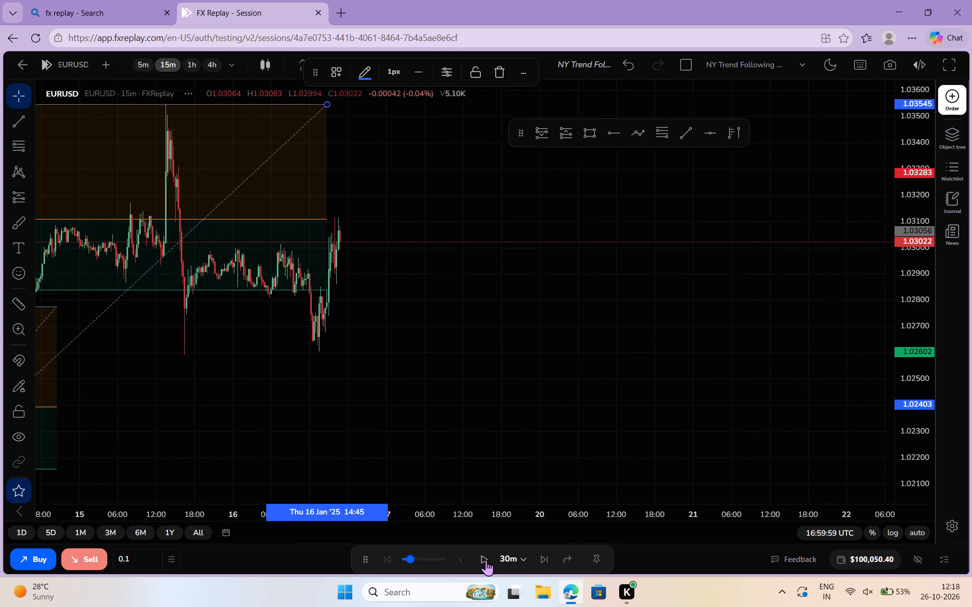
pyautogui.click(486, 560)
pyautogui.click(486, 560)
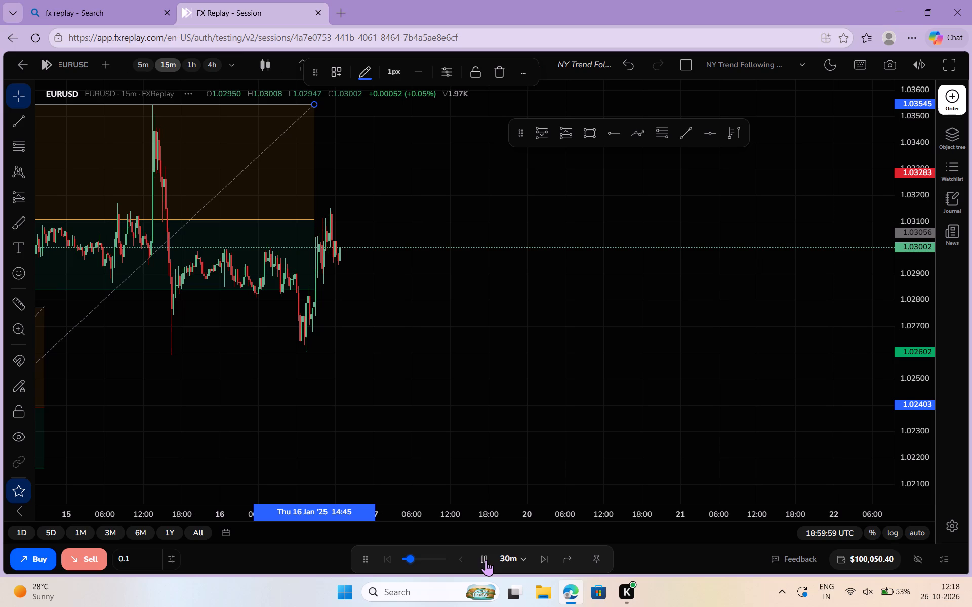
pyautogui.click(486, 560)
pyautogui.click(486, 560)
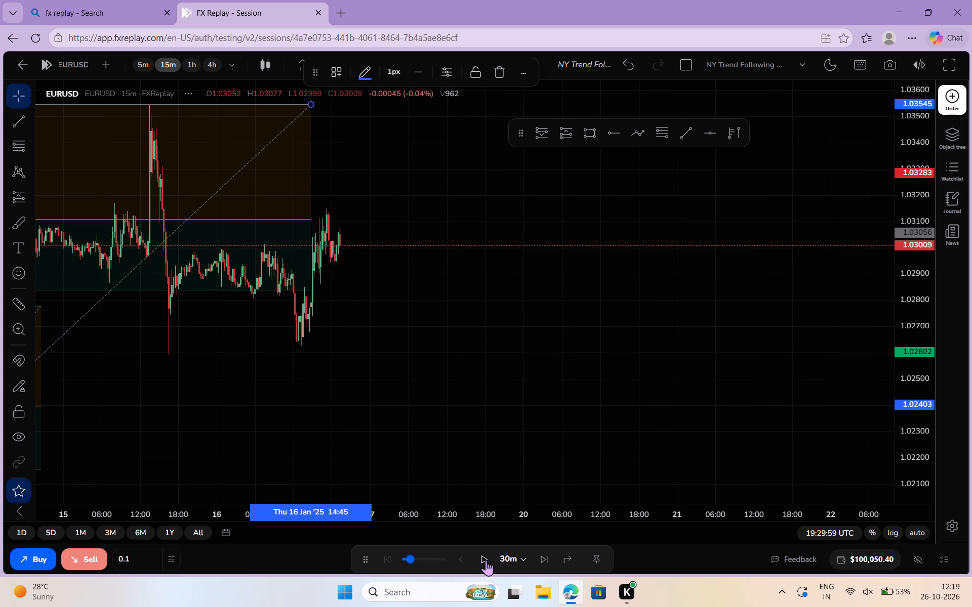
pyautogui.click(486, 560)
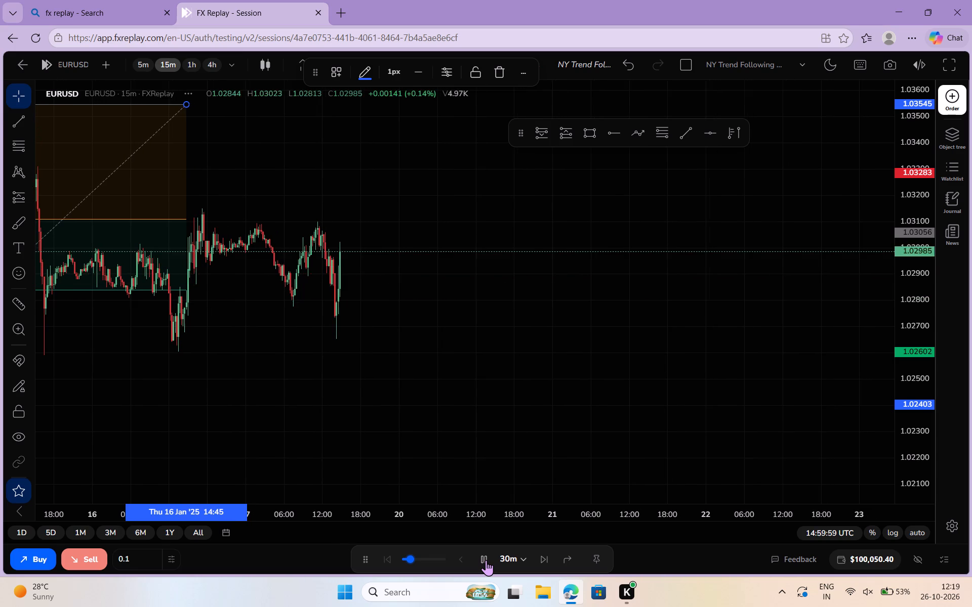
pyautogui.click(486, 560)
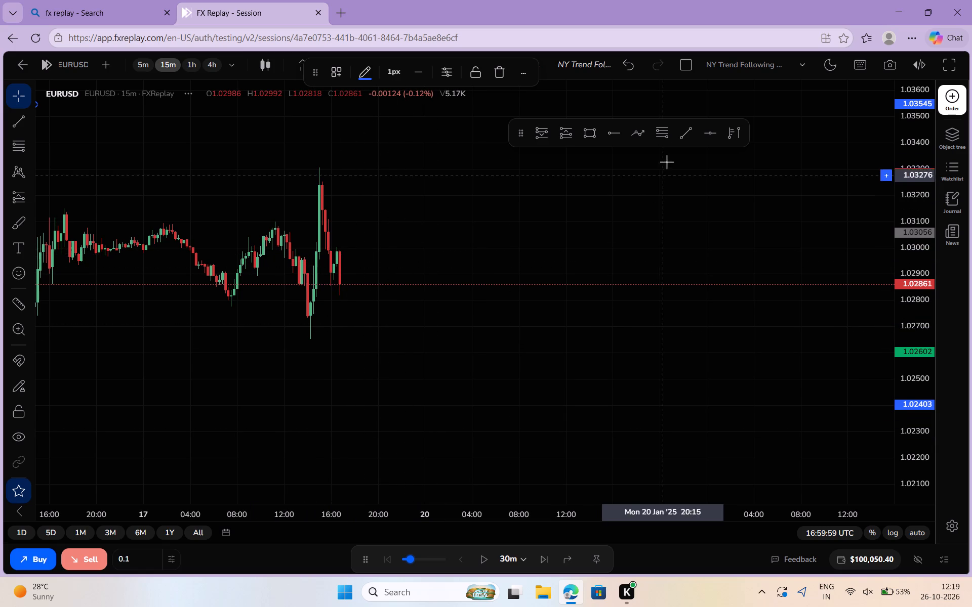
# Draw a Fibonacci retracement from about 1.02653 on January 17 at 14:15 up to about 1.03310 on January 19 at 23:30.
pyautogui.click(665, 133)
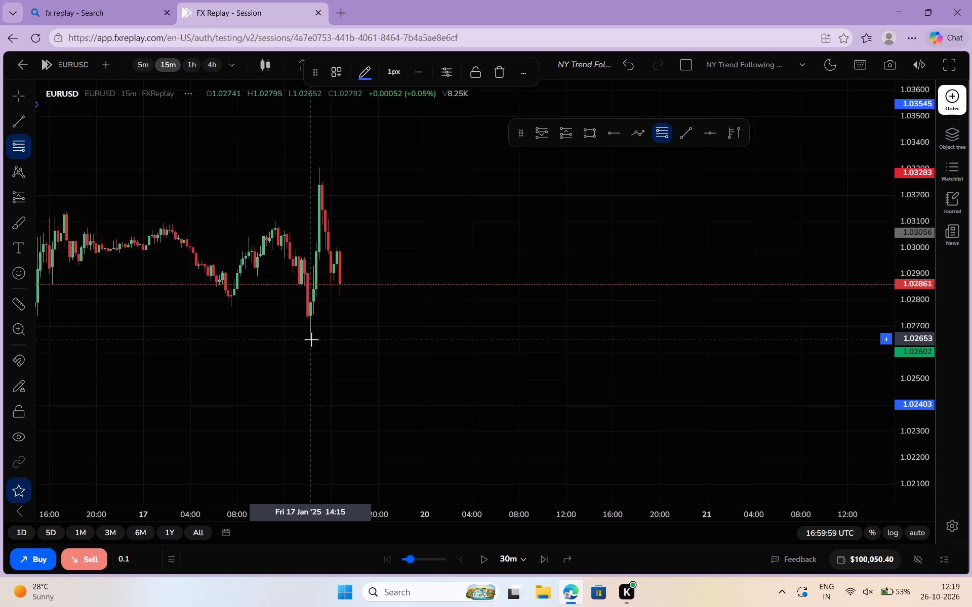
pyautogui.moveTo(310, 340); pyautogui.dragTo(394, 247)
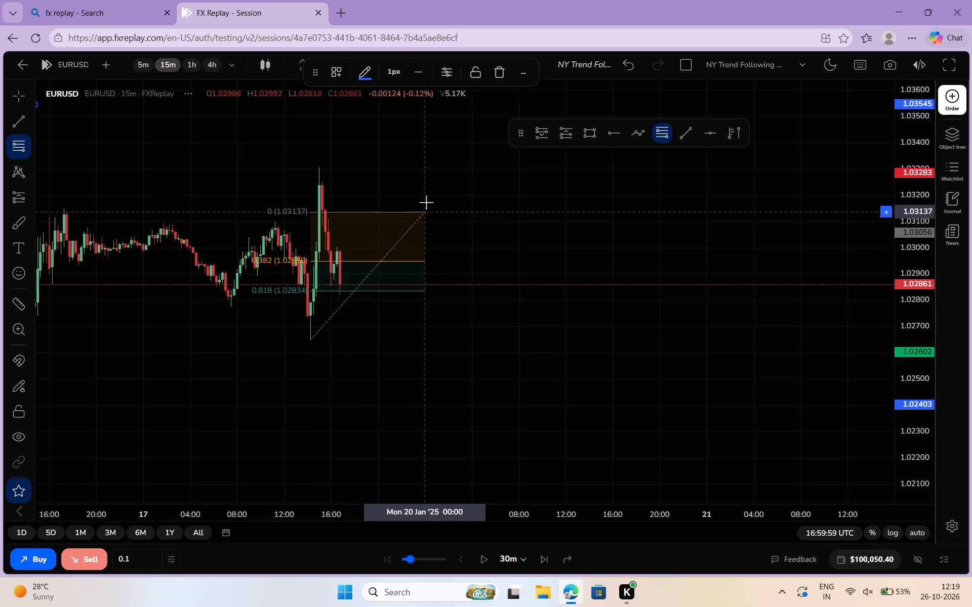
pyautogui.click(419, 166)
pyautogui.click(478, 222)
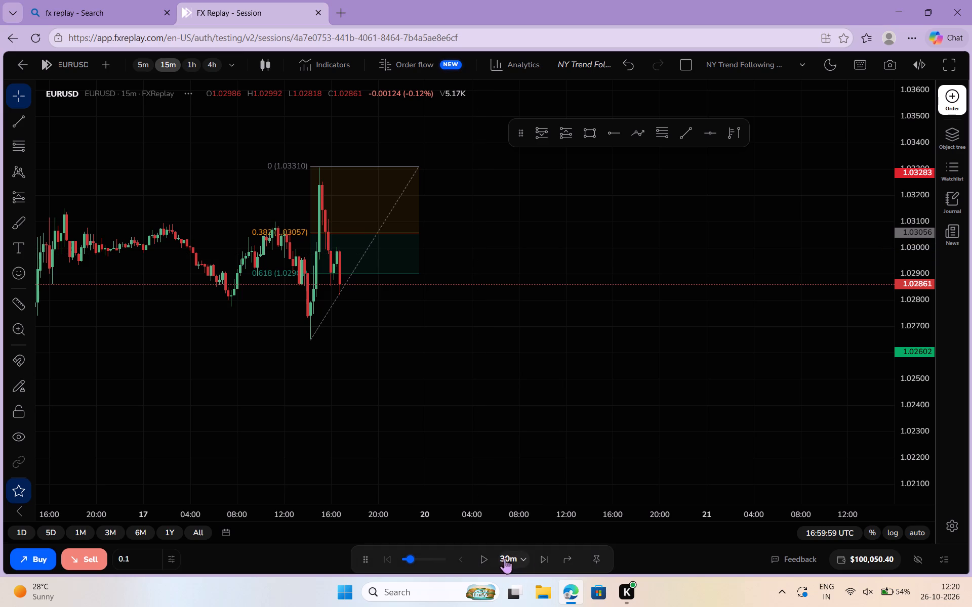
# Resume the replay and pause it on January 20 at about 17:59 UTC.
pyautogui.click(486, 560)
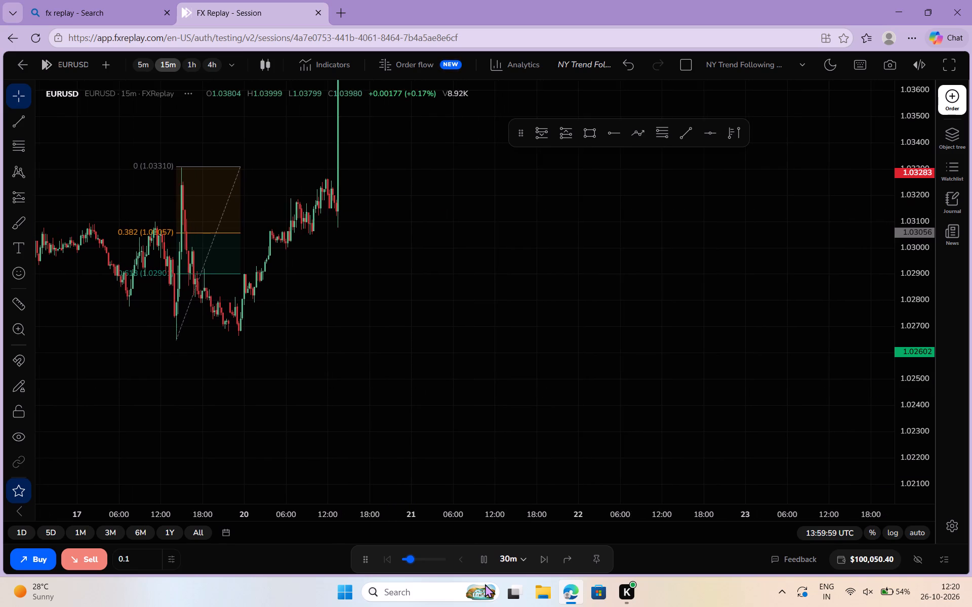
pyautogui.click(482, 558)
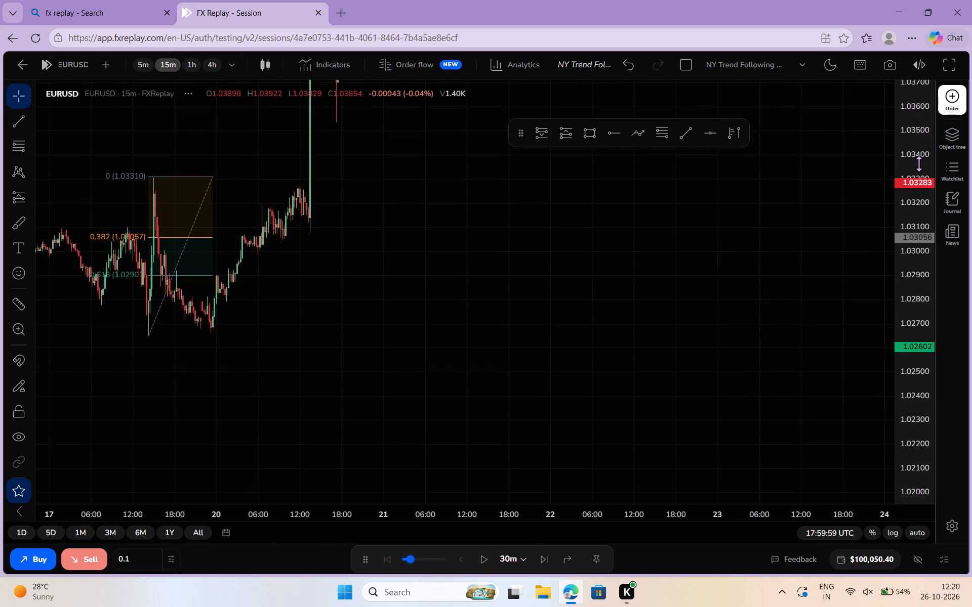
# Draw a Fibonacci retracement from about 1.02674 on January 19 at 22:30 up to about 1.04317 on January 21 at 06:30.
pyautogui.scroll(-4, 919, 163)
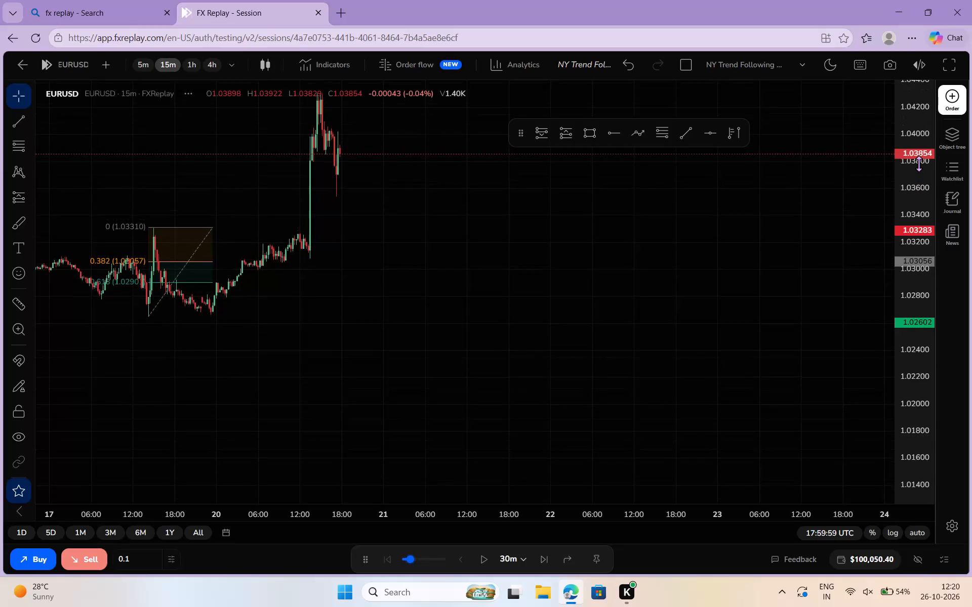
pyautogui.scroll(-3, 919, 163)
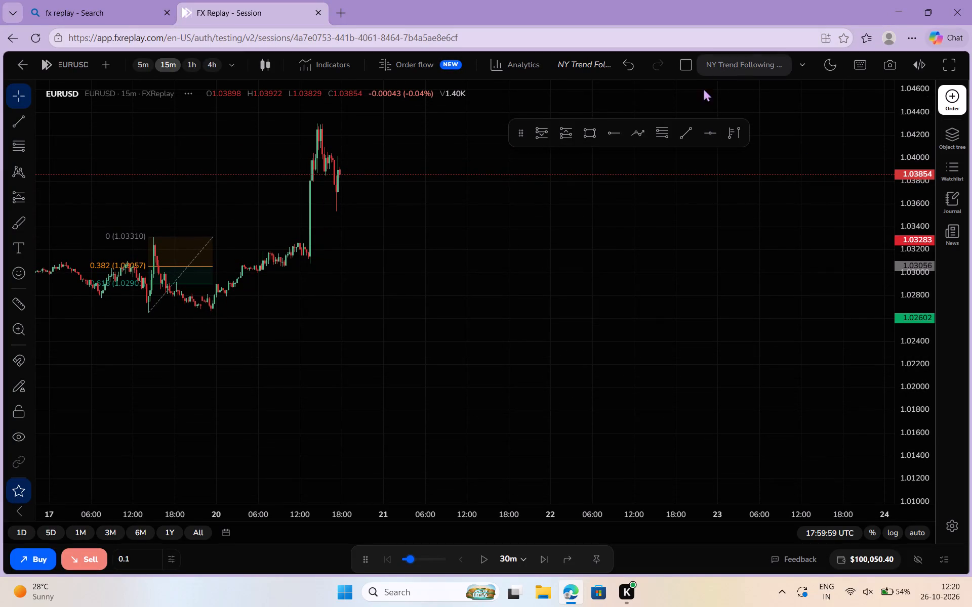
pyautogui.click(665, 132)
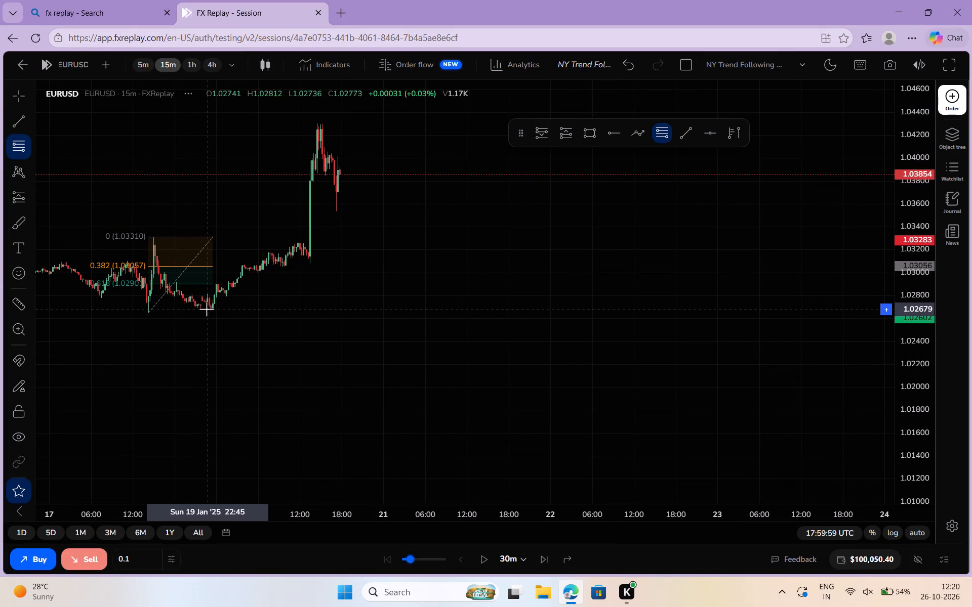
pyautogui.moveTo(207, 310); pyautogui.dragTo(377, 157)
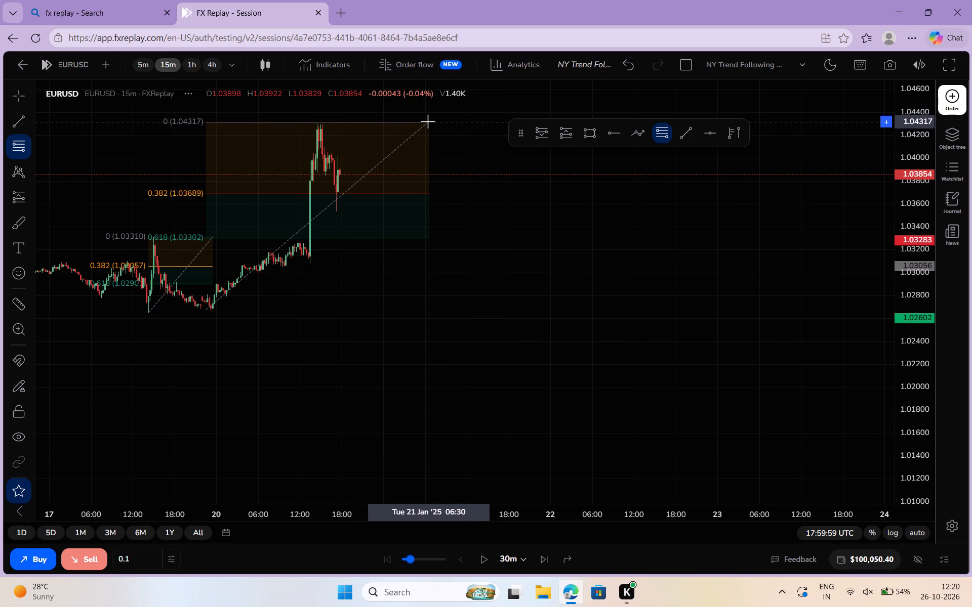
pyautogui.click(428, 121)
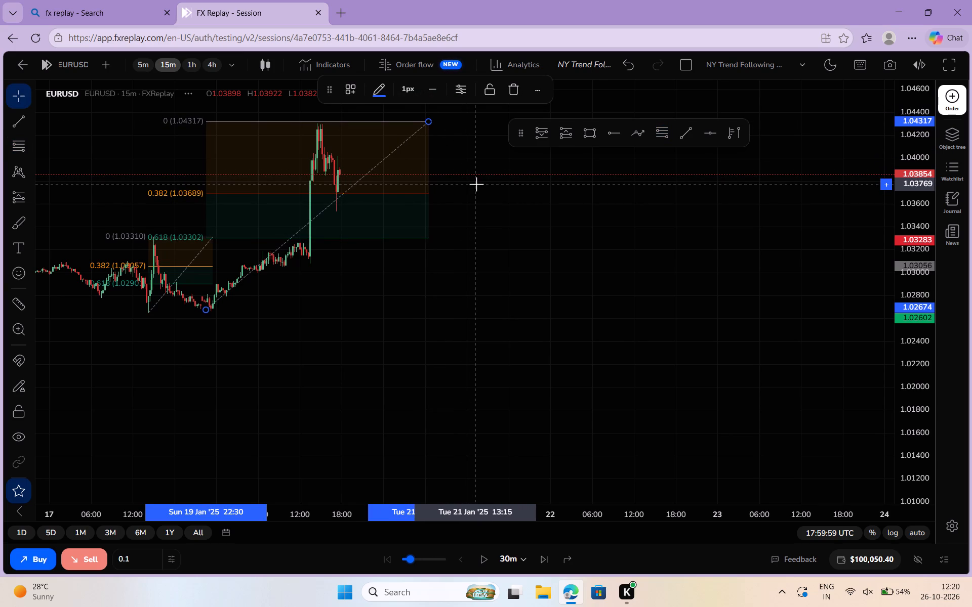
# Place a long position on January 20 at 17:30 with entry about 1.03699 and stop about 1.03294, just below the 0.618 level.
pyautogui.scroll(1, 476, 184)
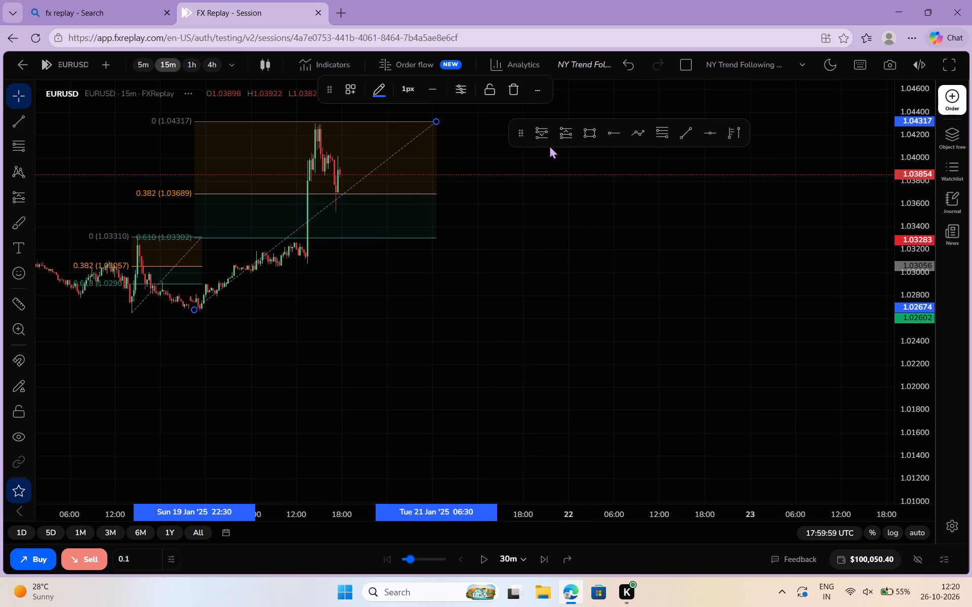
pyautogui.click(564, 137)
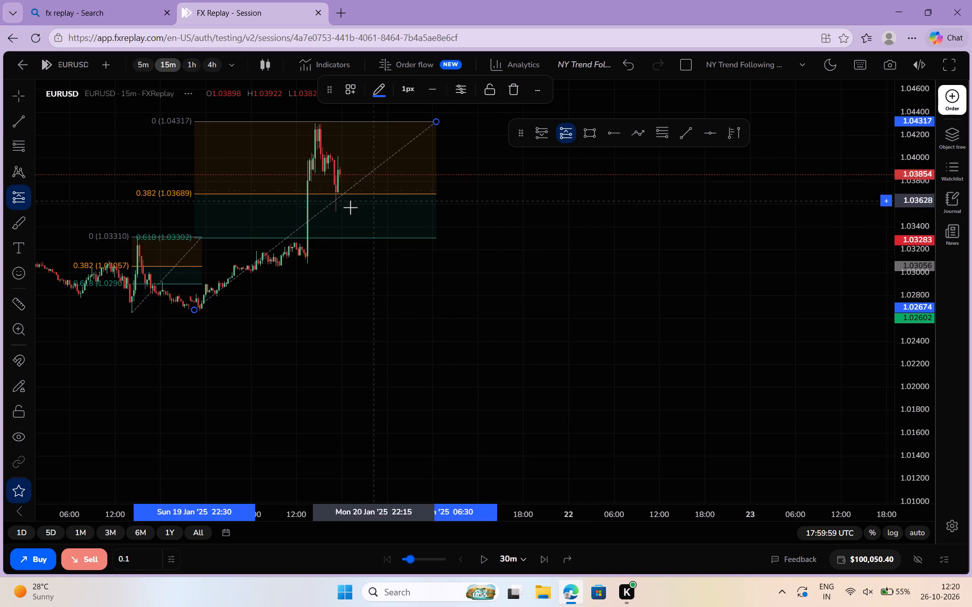
pyautogui.click(339, 192)
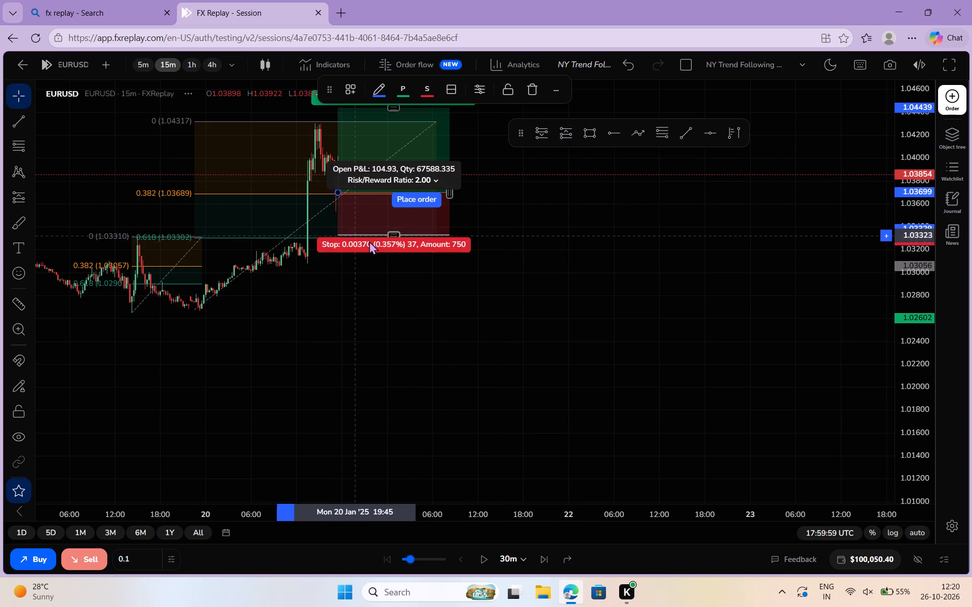
pyautogui.click(392, 232)
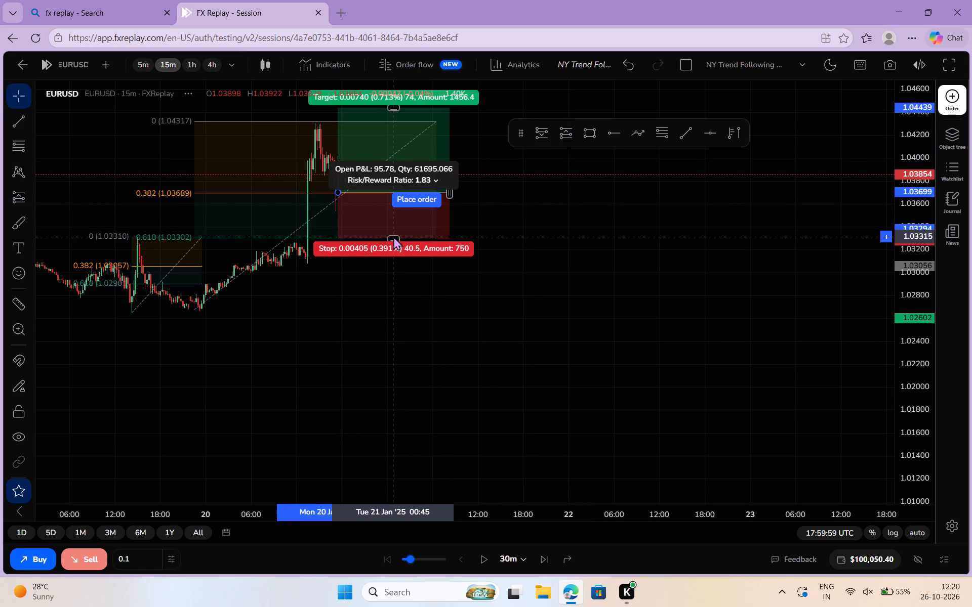
# Raise the long position's target to about 82.4 pips above entry, for a risk/reward ratio of about 2.03.
pyautogui.rightClick(507, 229)
pyautogui.scroll(1, 507, 229)
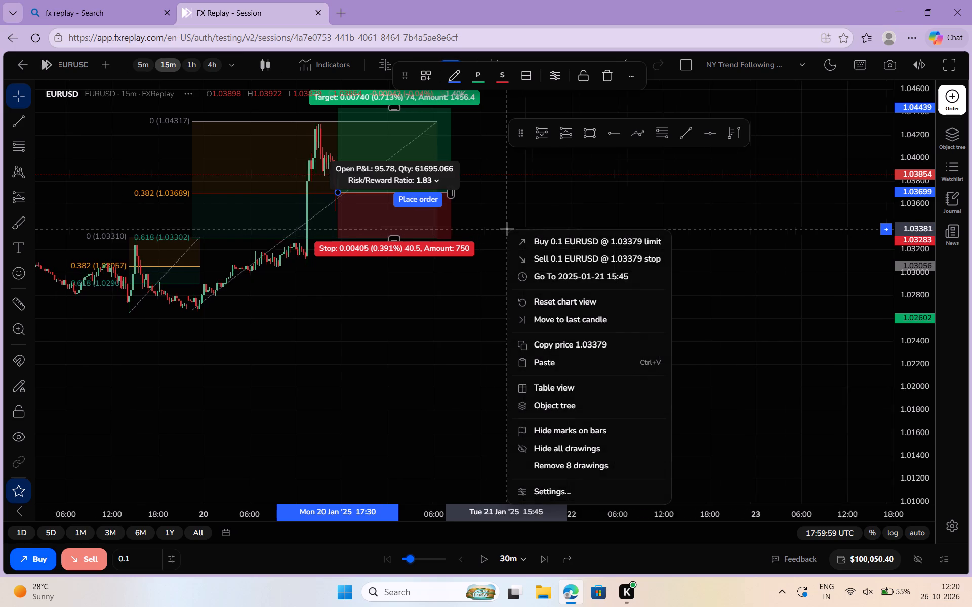
pyautogui.scroll(1, 507, 229)
pyautogui.moveTo(507, 229); pyautogui.dragTo(509, 419)
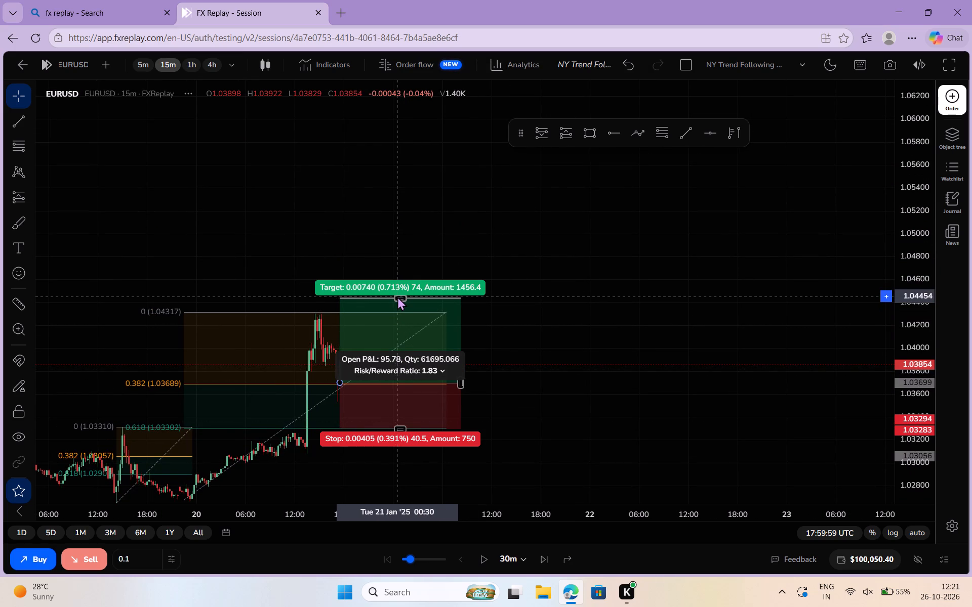
pyautogui.moveTo(397, 296); pyautogui.dragTo(397, 281)
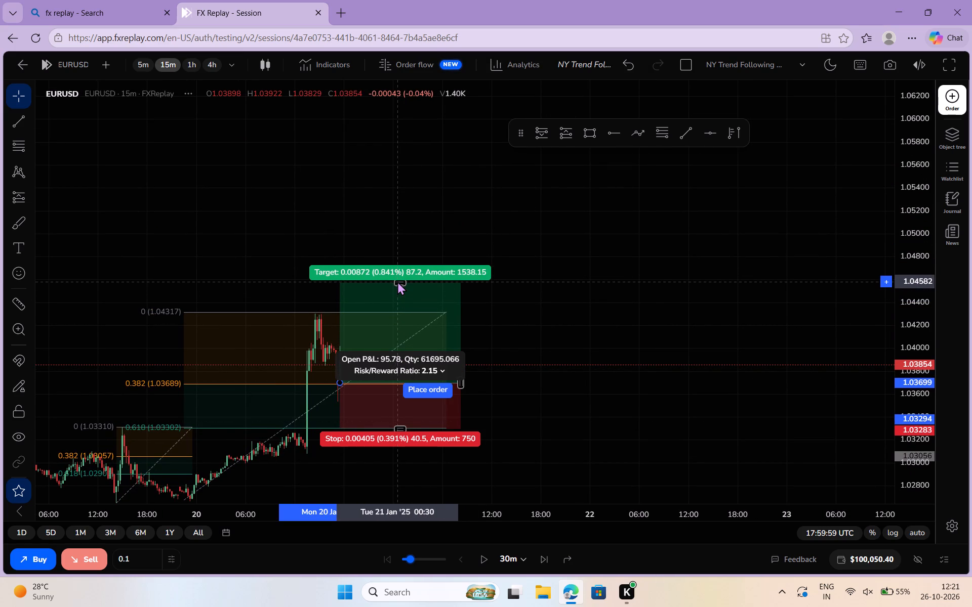
pyautogui.moveTo(397, 281); pyautogui.dragTo(397, 287)
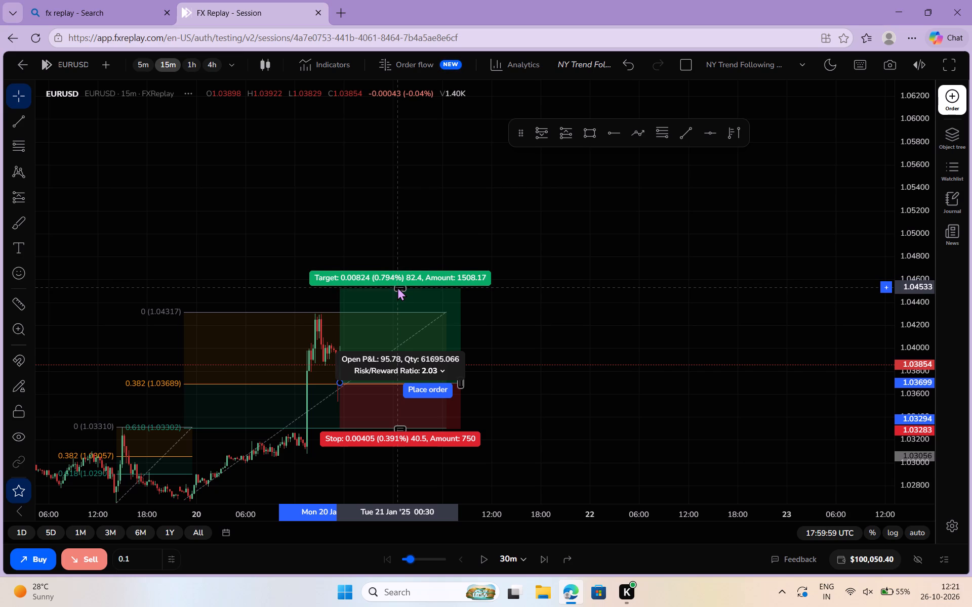
# Lower the January 20 long position's target to about 1.04514, about 81.5 pips above entry.
pyautogui.moveTo(397, 287); pyautogui.dragTo(397, 288)
pyautogui.click(528, 348)
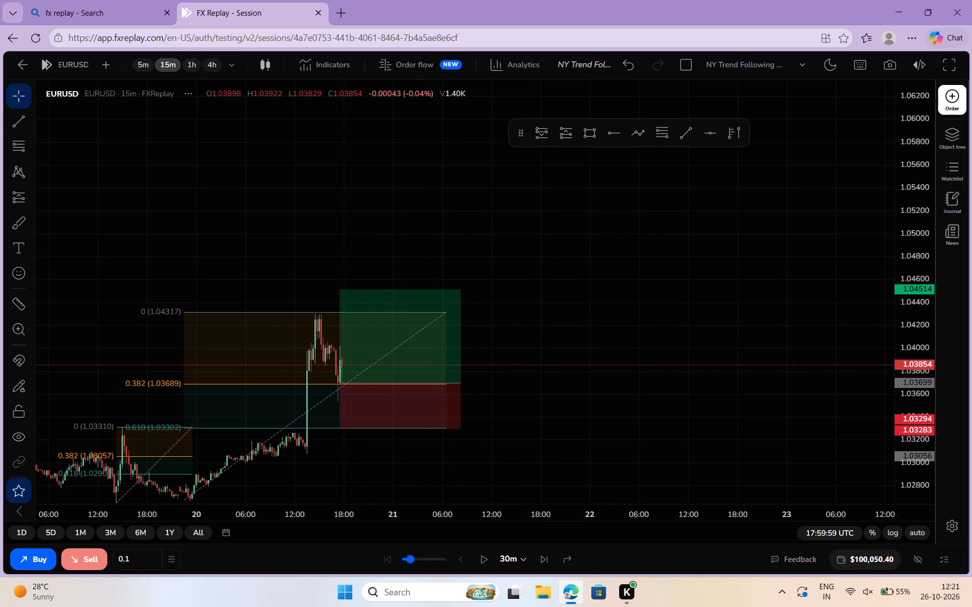
# Replay forward to January 23 at about 01:59 UTC, extending the long position's box to about January 22 at 16:00.
pyautogui.click(481, 557)
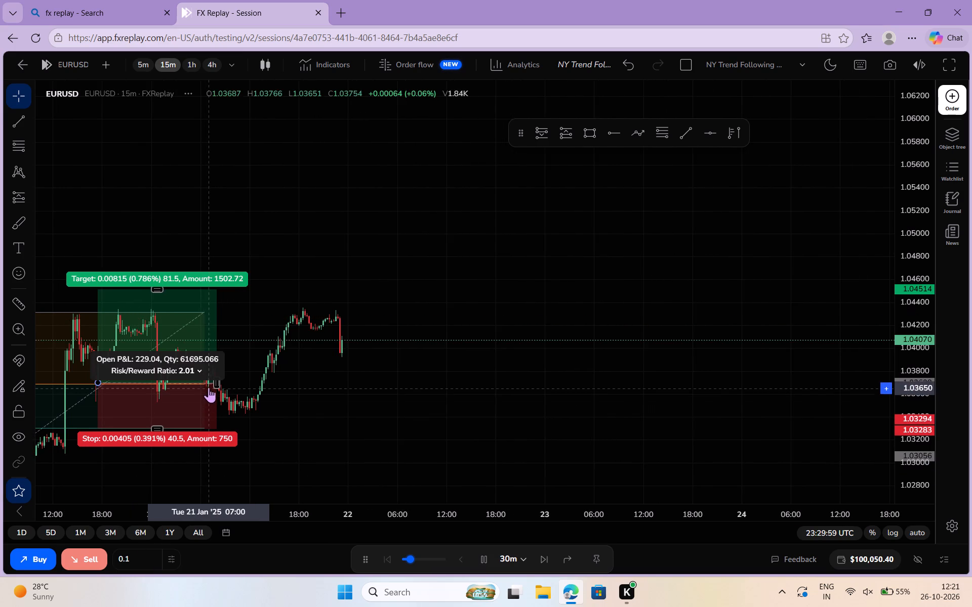
pyautogui.moveTo(195, 385); pyautogui.dragTo(341, 399)
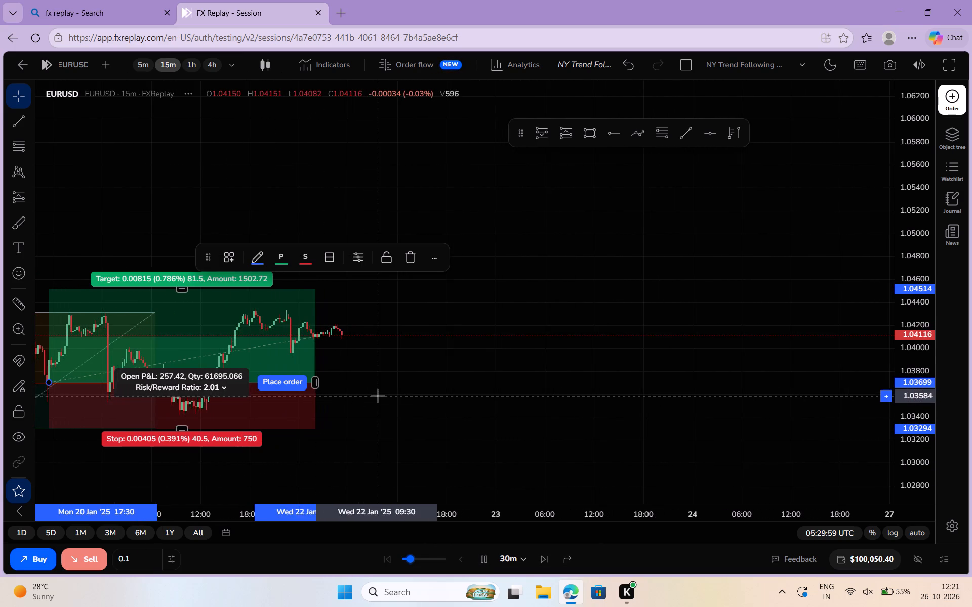
pyautogui.moveTo(293, 382); pyautogui.dragTo(408, 382)
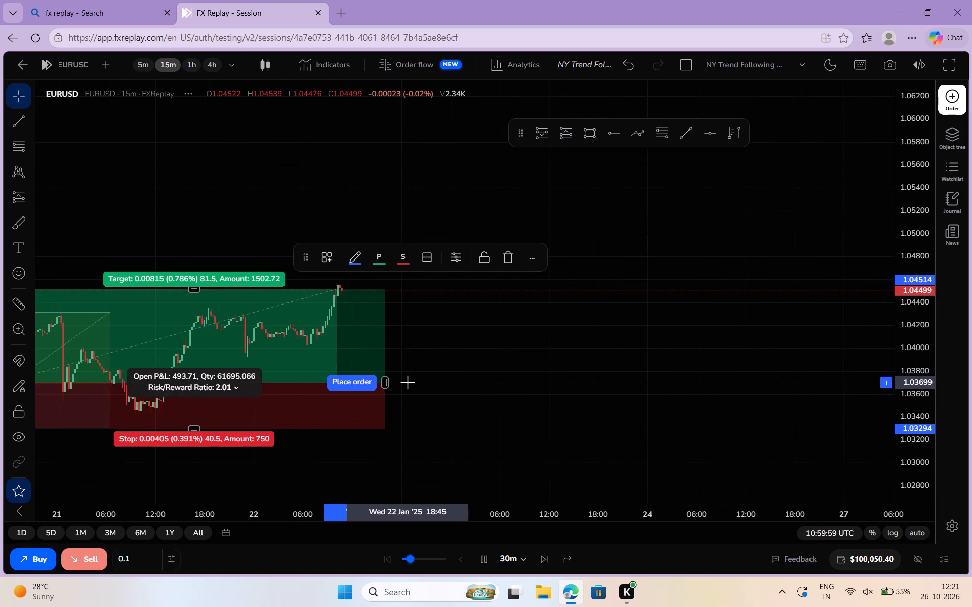
pyautogui.click(408, 382)
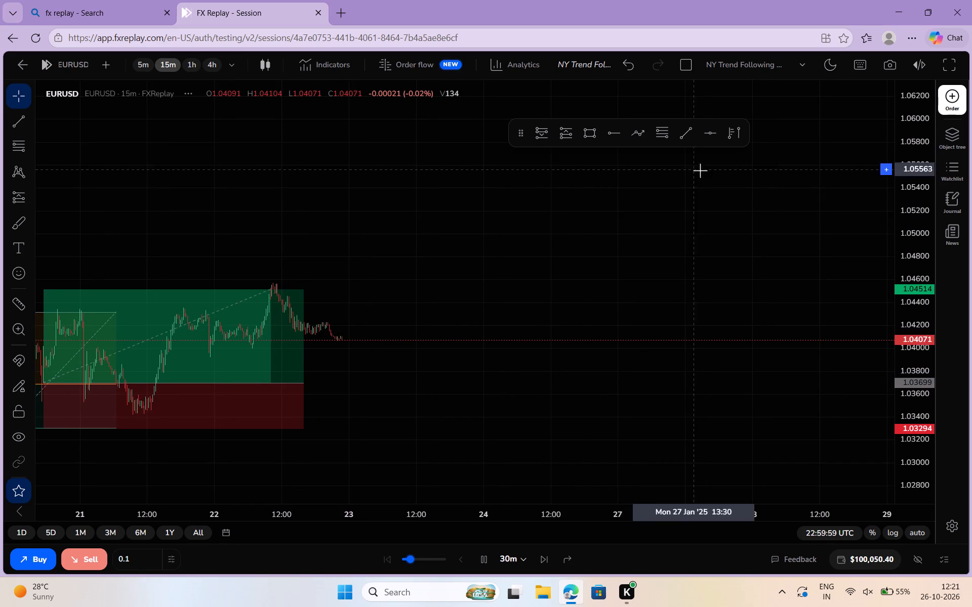
pyautogui.click(485, 558)
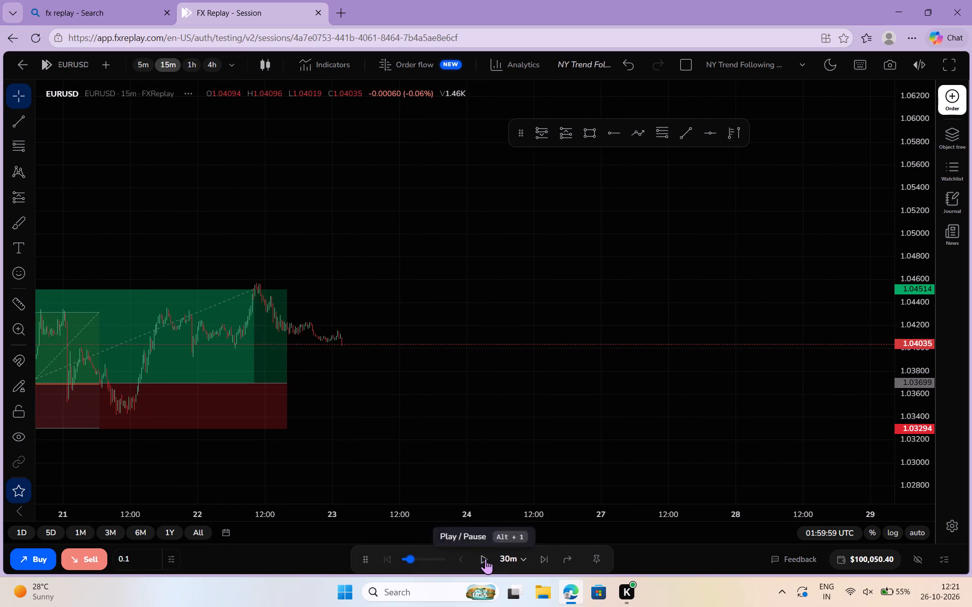
# Draw a Fibonacci retracement from about 1.03407 on January 21 at 09:45 up to about 1.04569 on January 23 at 05:30.
pyautogui.click(661, 131)
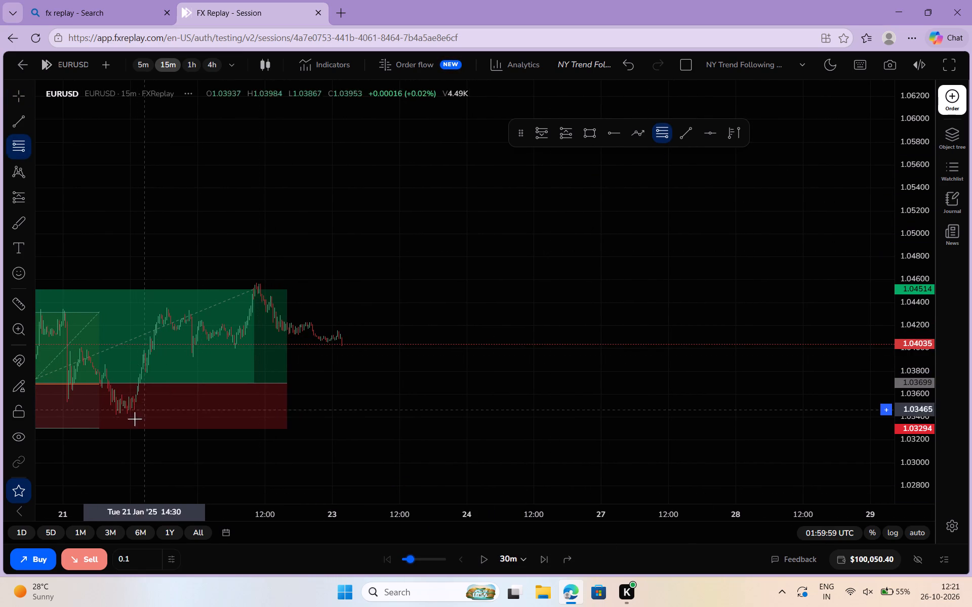
pyautogui.moveTo(117, 416); pyautogui.dragTo(276, 322)
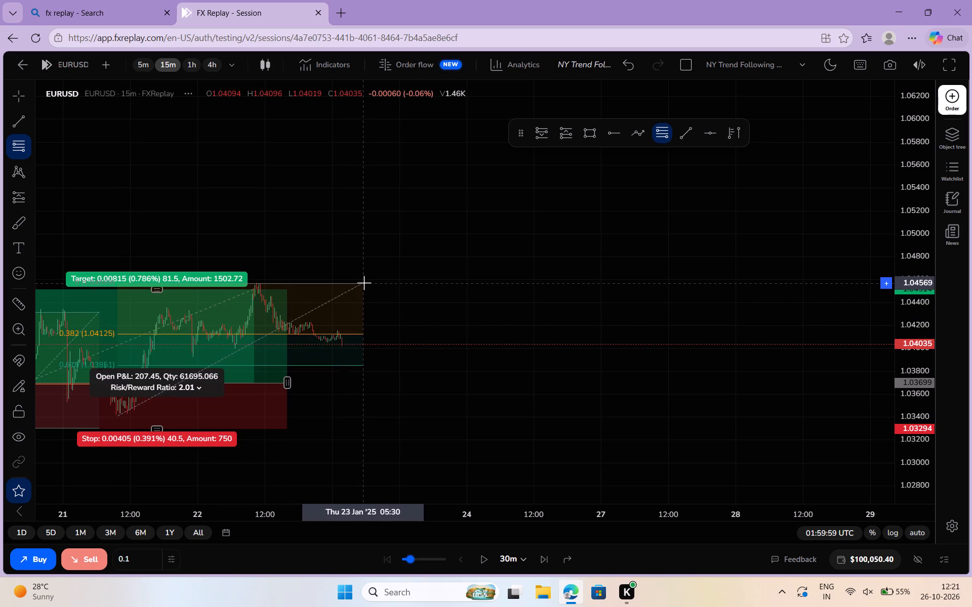
pyautogui.click(366, 283)
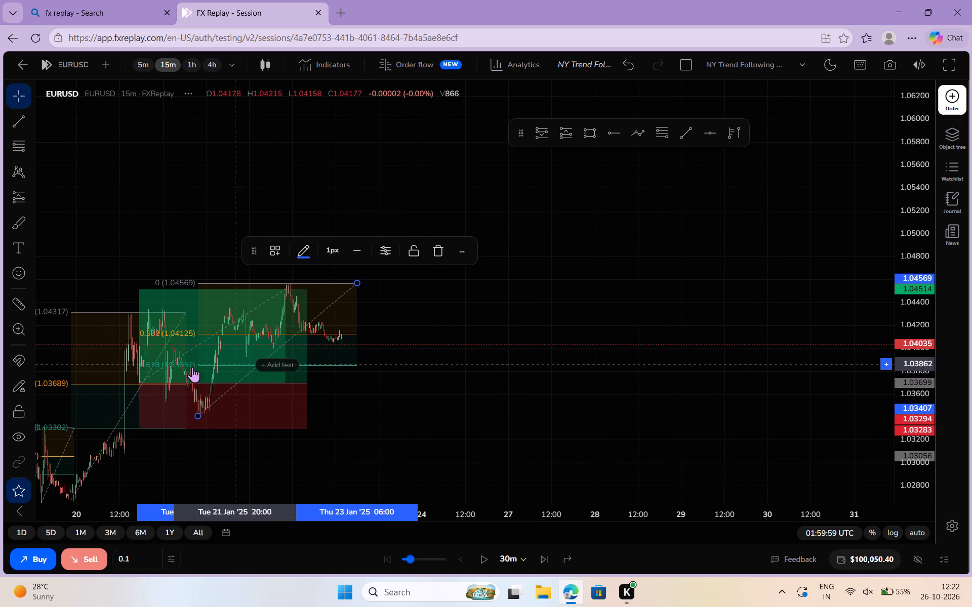
pyautogui.click(382, 367)
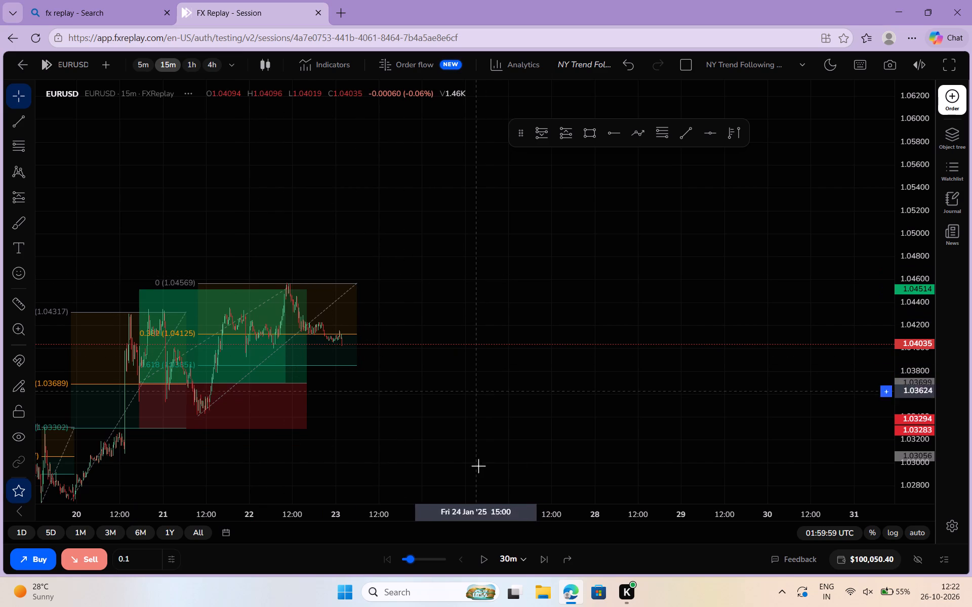
# Resume the replay and pause it on January 23 at about 10:59 UTC.
pyautogui.click(480, 561)
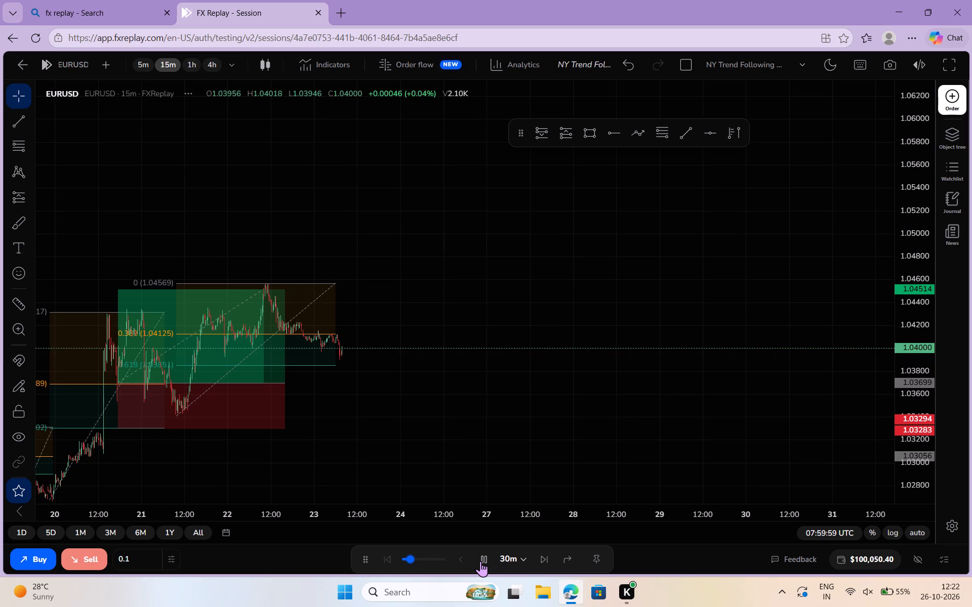
pyautogui.click(480, 561)
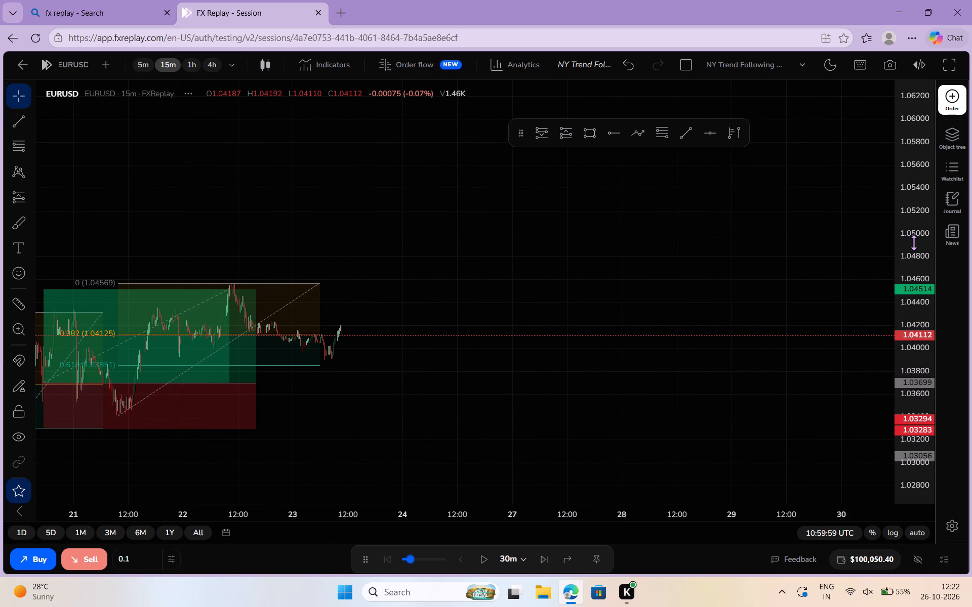
# Buy 0.1 lots of EURUSD at market with take profit about 1.04671 and stop loss about 1.03851, at the 0.618 level.
pyautogui.scroll(4, 914, 242)
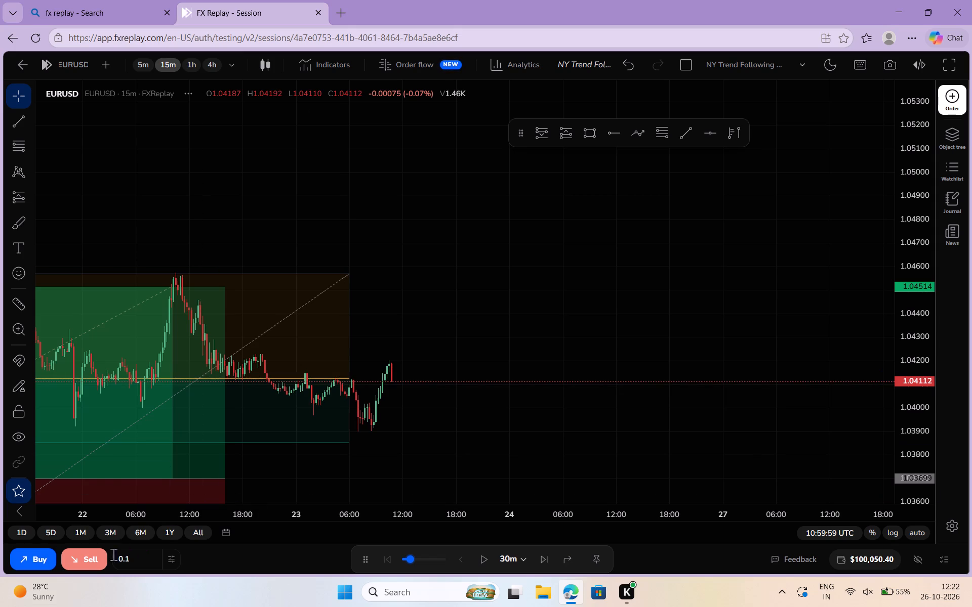
pyautogui.click(34, 558)
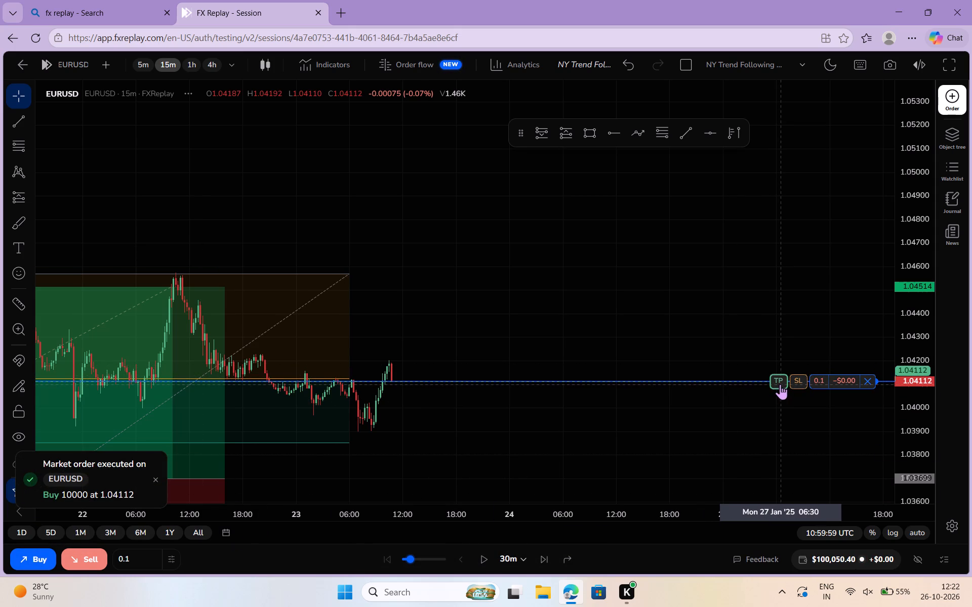
pyautogui.moveTo(780, 384); pyautogui.dragTo(780, 249)
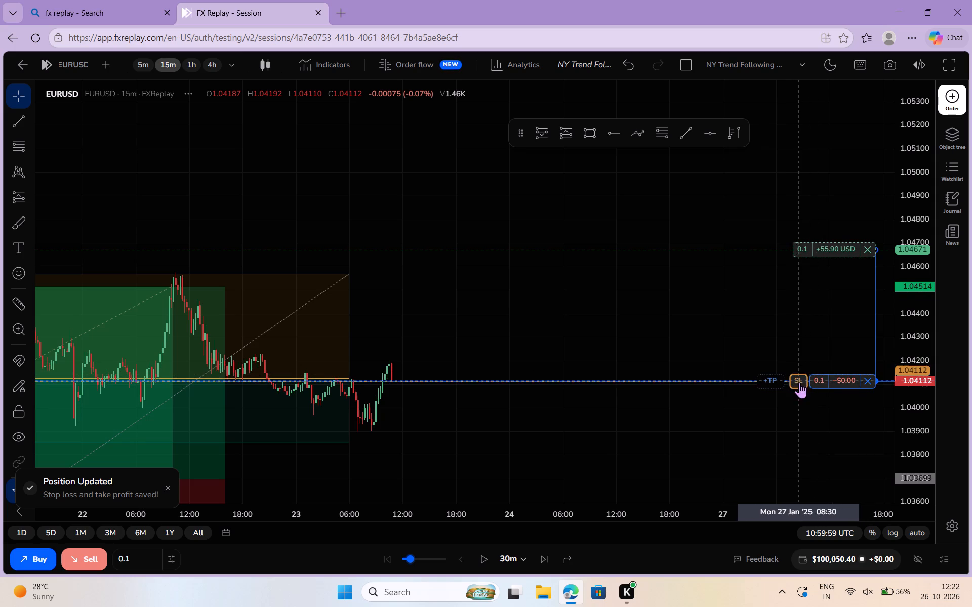
pyautogui.moveTo(796, 380); pyautogui.dragTo(812, 432)
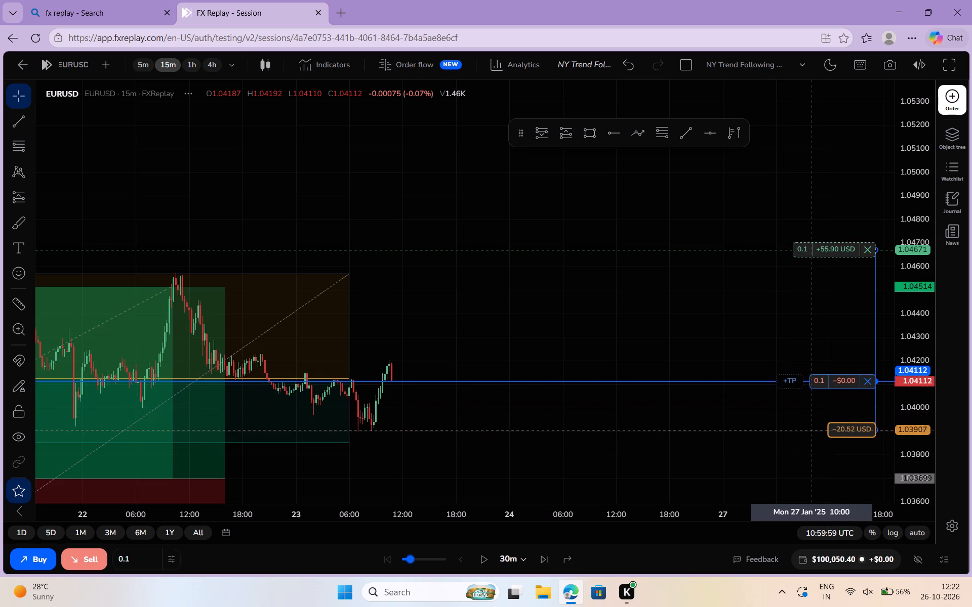
pyautogui.moveTo(812, 432); pyautogui.dragTo(814, 443)
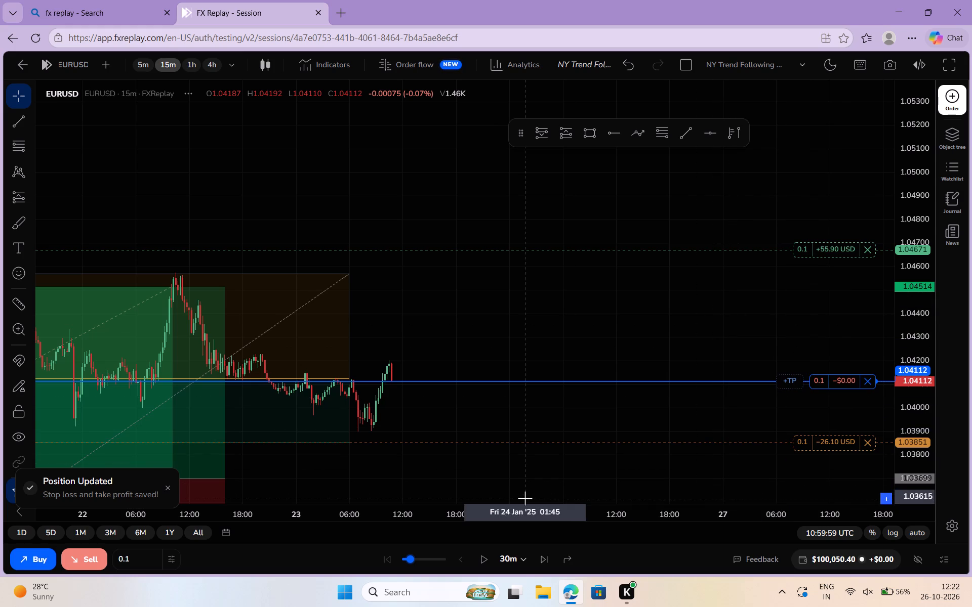
# Resume the replay and pause it on January 24 at about 13:59 UTC.
pyautogui.click(488, 560)
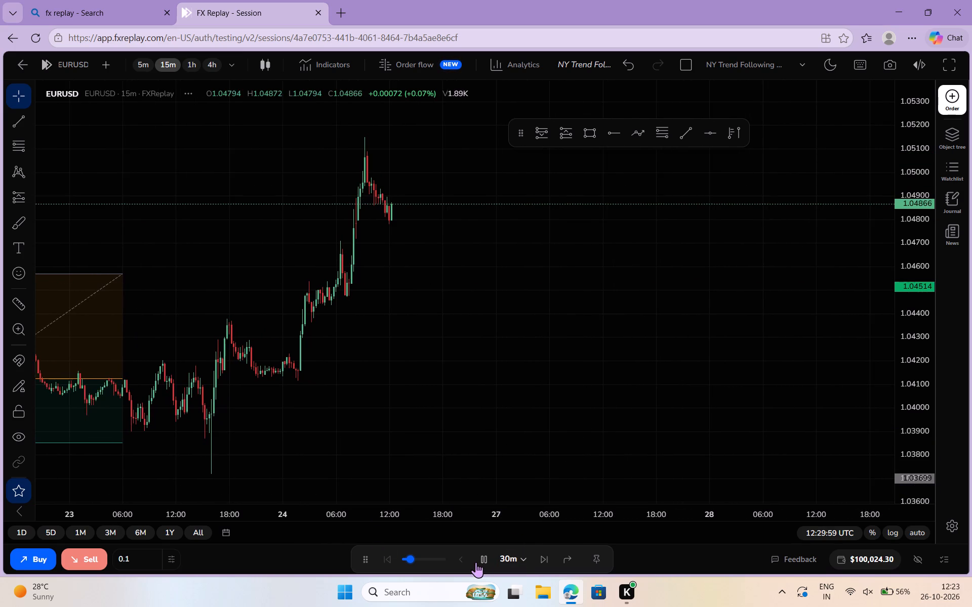
pyautogui.click(483, 562)
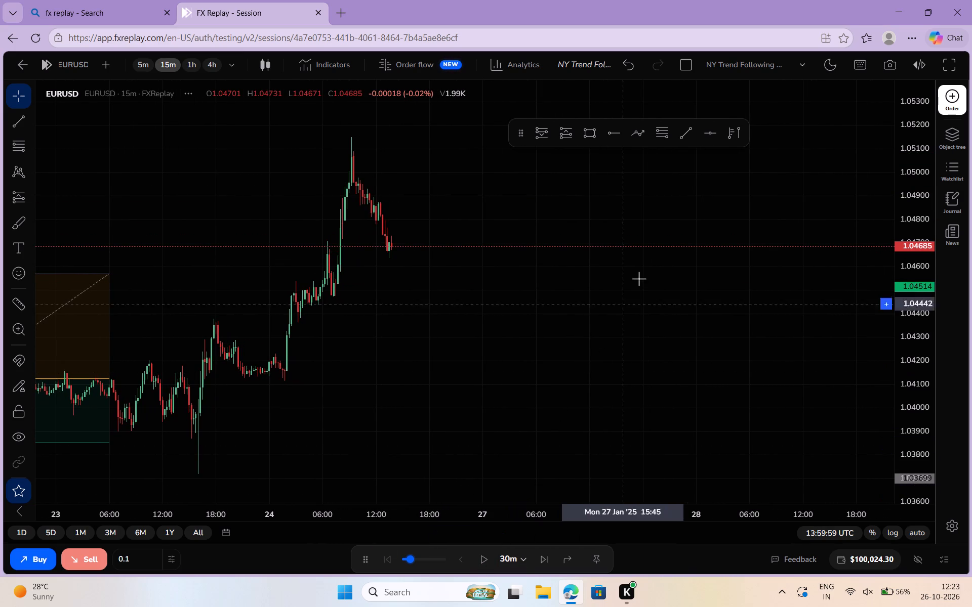
# Draw a Fibonacci retracement from the January 23 low at 15:45 up to about 1.05146 on January 27 at 00:30.
pyautogui.click(667, 133)
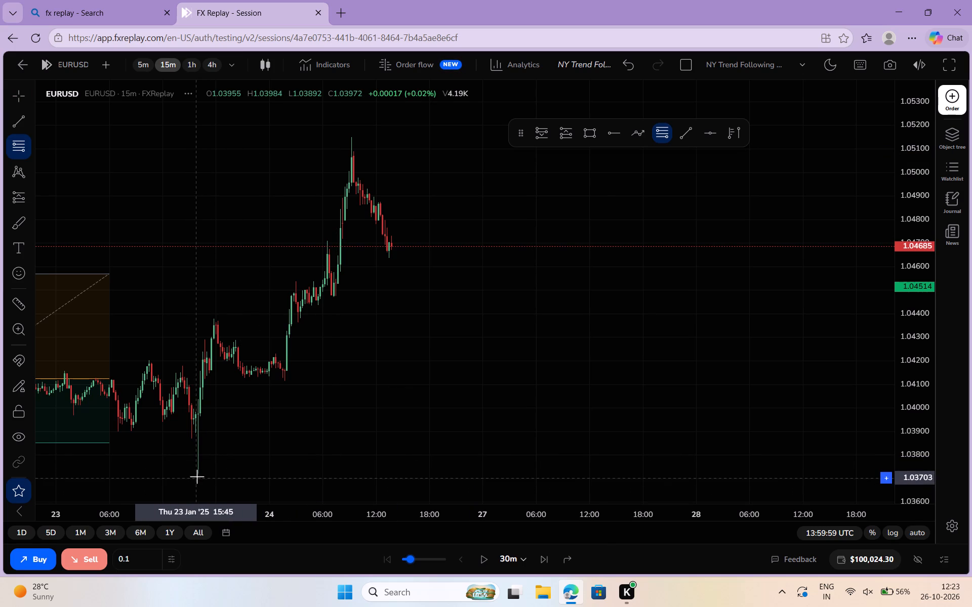
pyautogui.moveTo(197, 472); pyautogui.dragTo(513, 251)
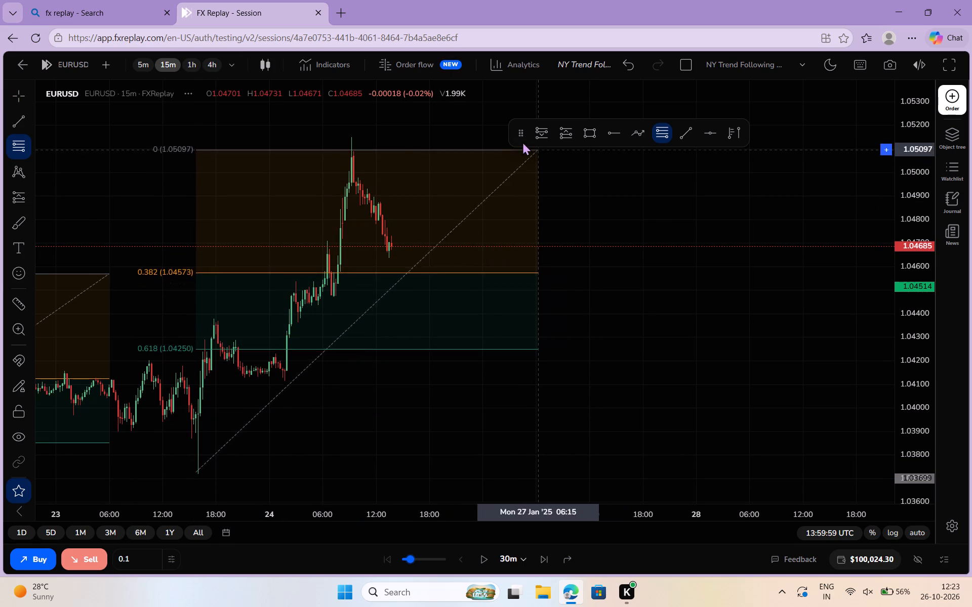
pyautogui.click(488, 138)
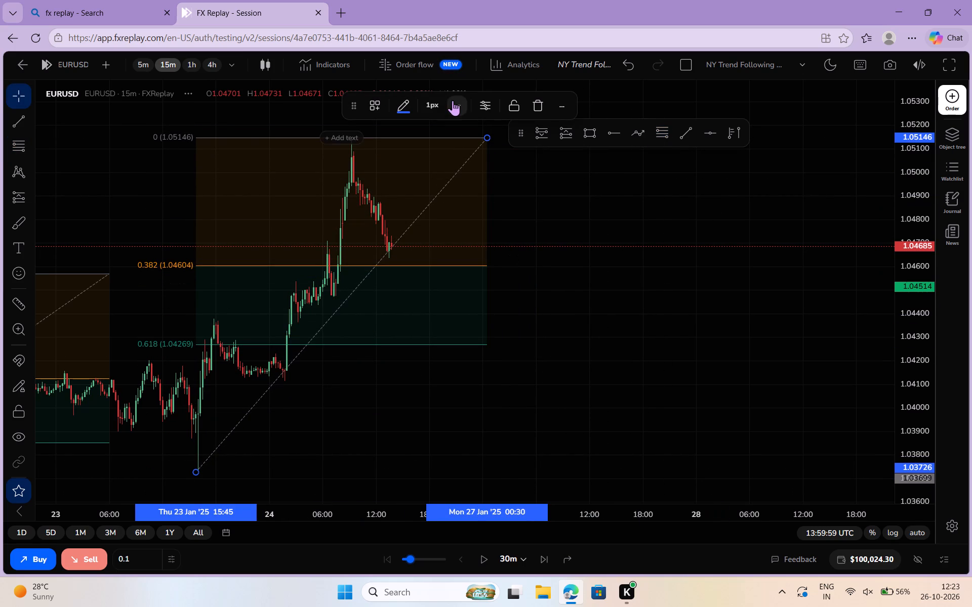
# Resume the replay and pause it on January 27 shortly after 07:00 UTC.
pyautogui.click(482, 560)
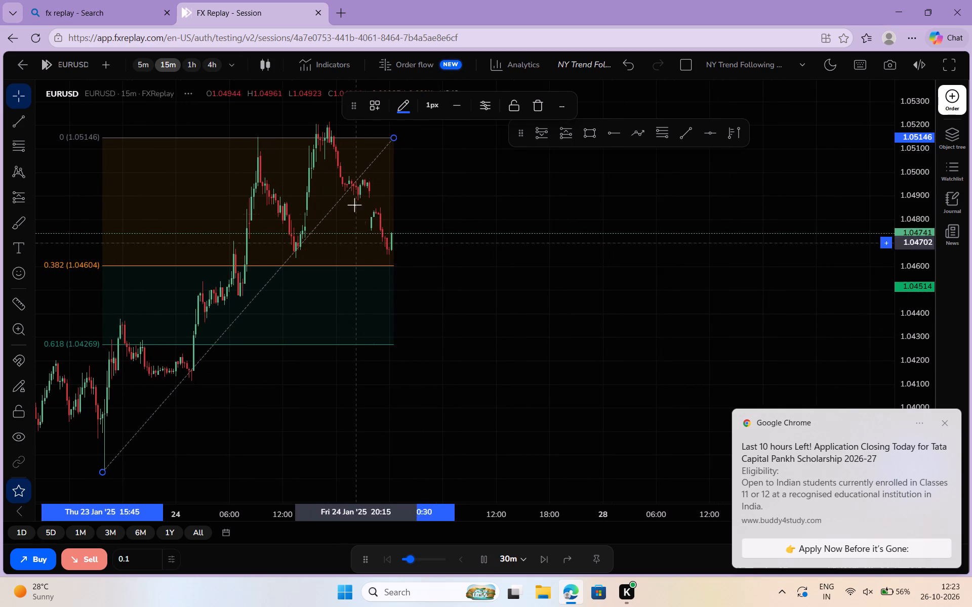
pyautogui.moveTo(377, 136); pyautogui.dragTo(371, 141)
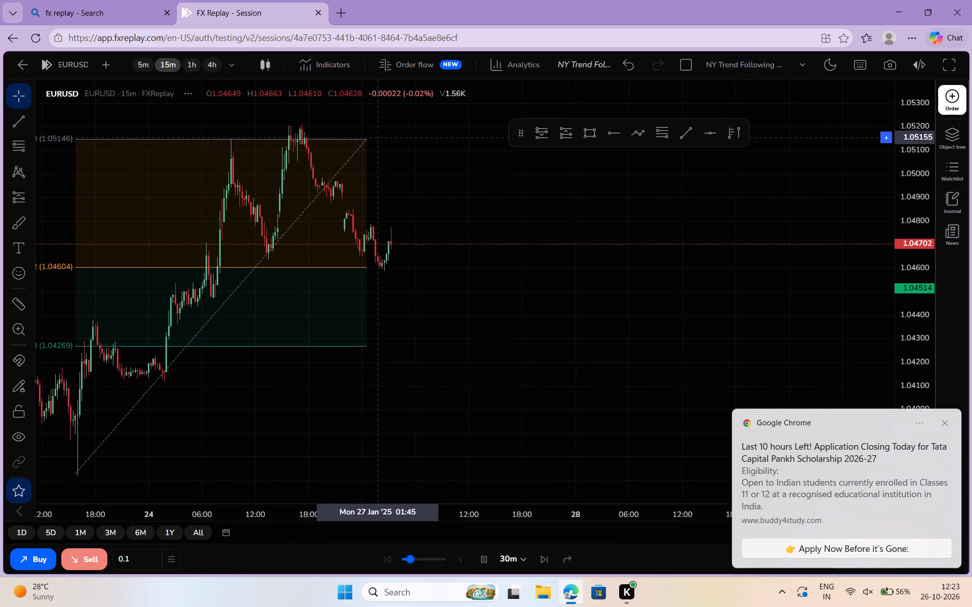
pyautogui.moveTo(371, 141); pyautogui.dragTo(370, 149)
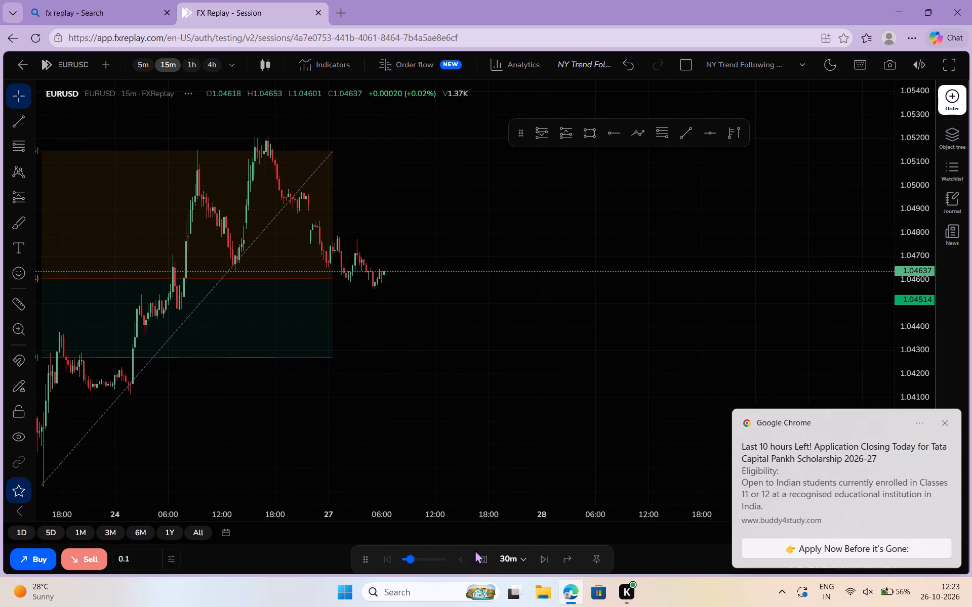
pyautogui.click(482, 555)
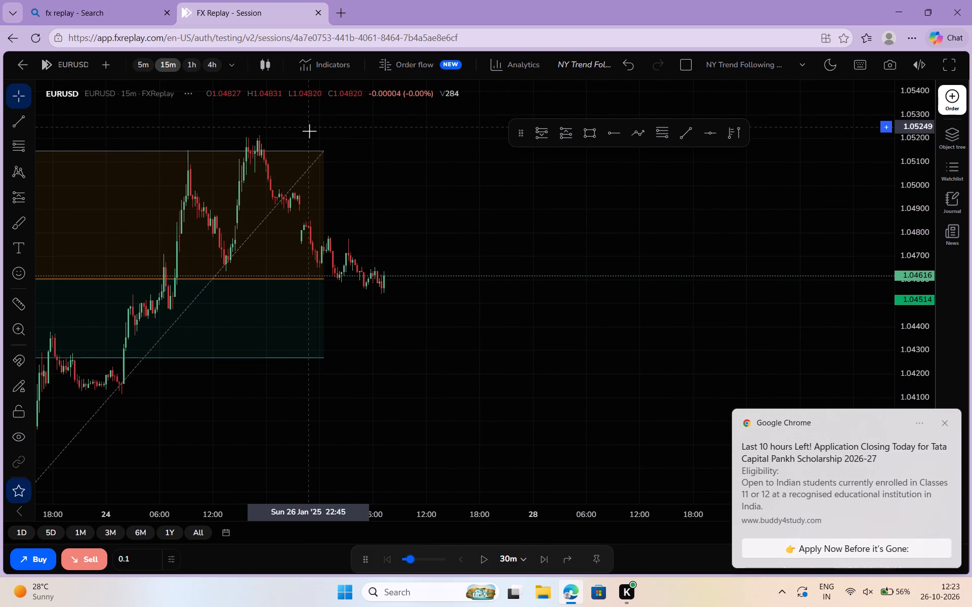
# Move the latest Fibonacci retracement's upper endpoint to about 1.05224 on January 27 at 02:15, above the newer swing high.
pyautogui.moveTo(321, 152); pyautogui.dragTo(328, 151)
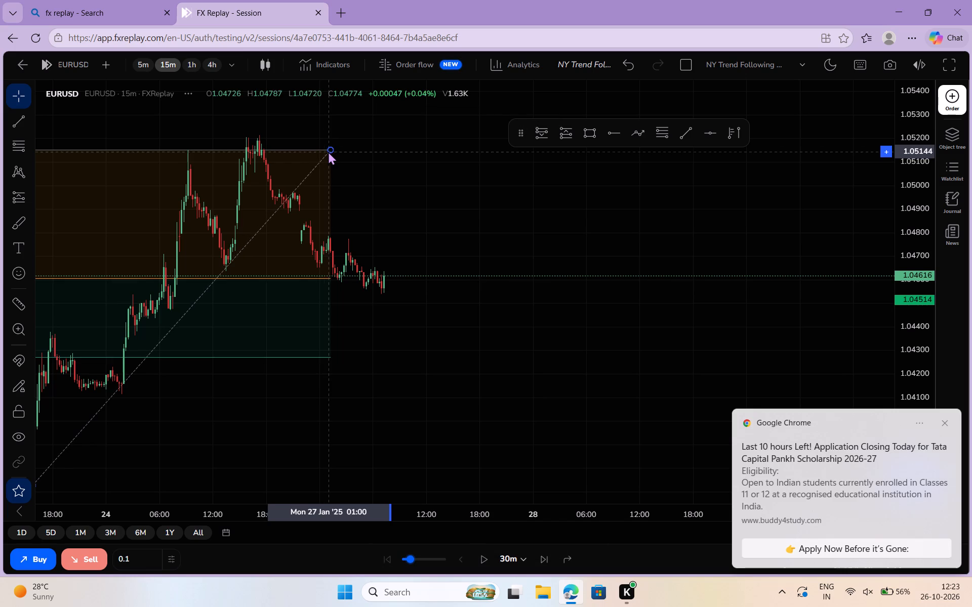
pyautogui.moveTo(328, 151); pyautogui.dragTo(336, 134)
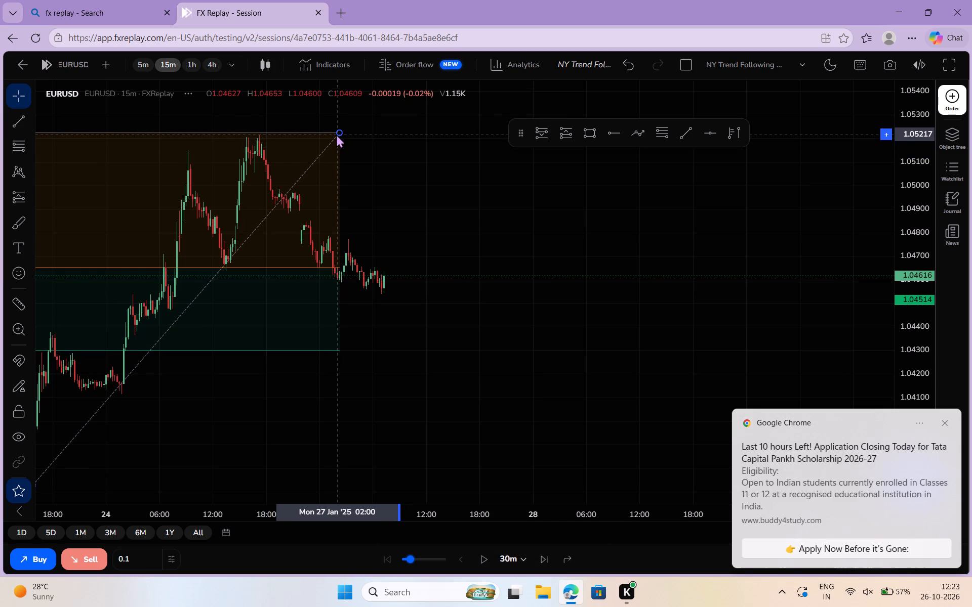
pyautogui.click(336, 134)
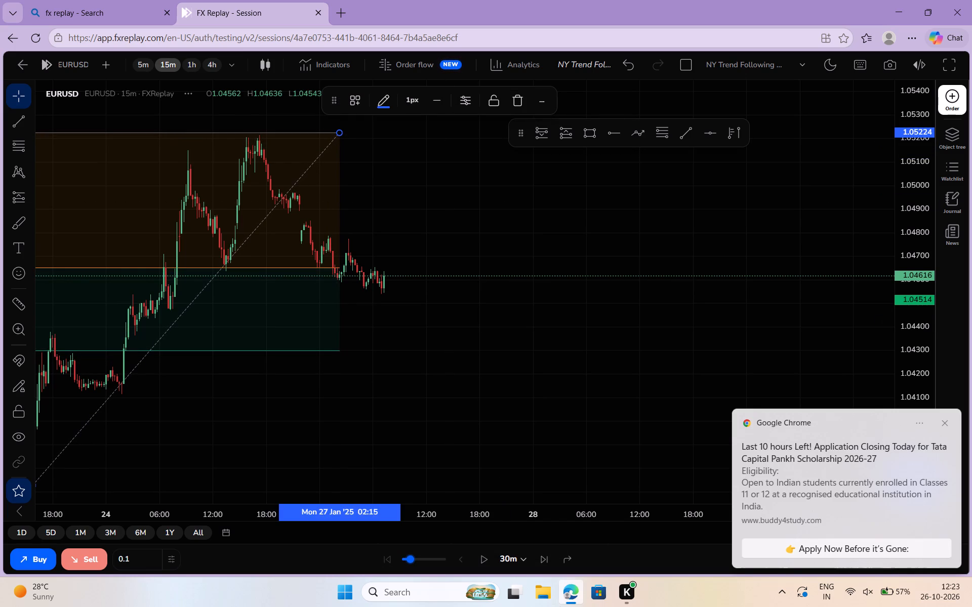
# Resume the replay and pause it on January 27 shortly after 09:00 UTC.
pyautogui.click(483, 561)
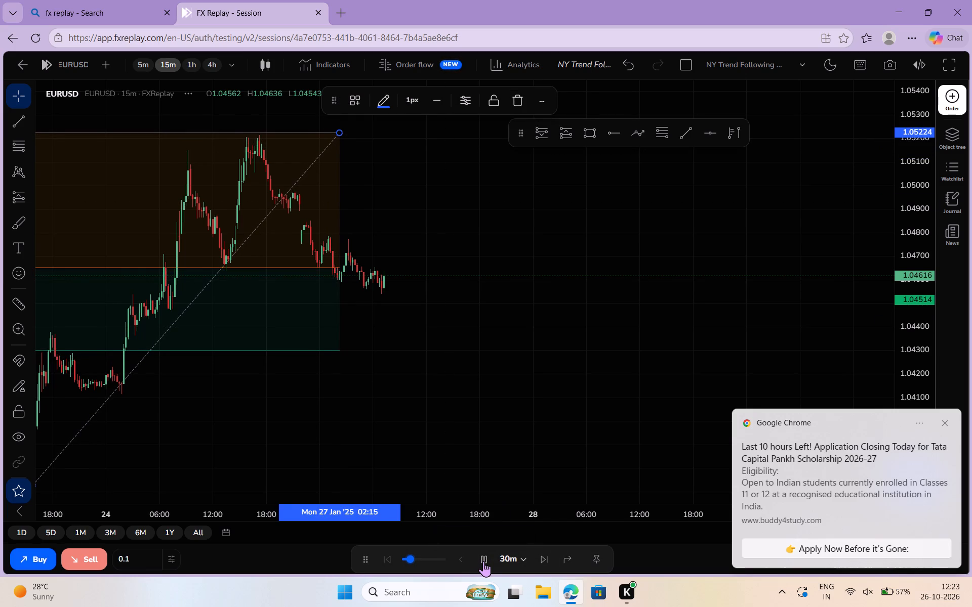
pyautogui.click(483, 561)
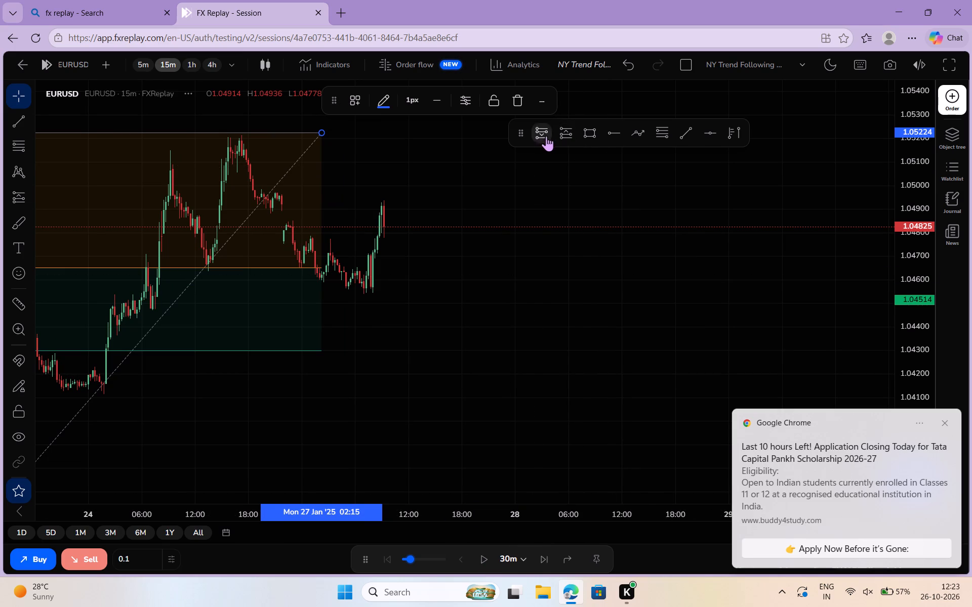
# Place a long position on January 27 at 08:45 with entry about 1.04727 and stop about 1.04397, 33 pips below.
pyautogui.click(561, 136)
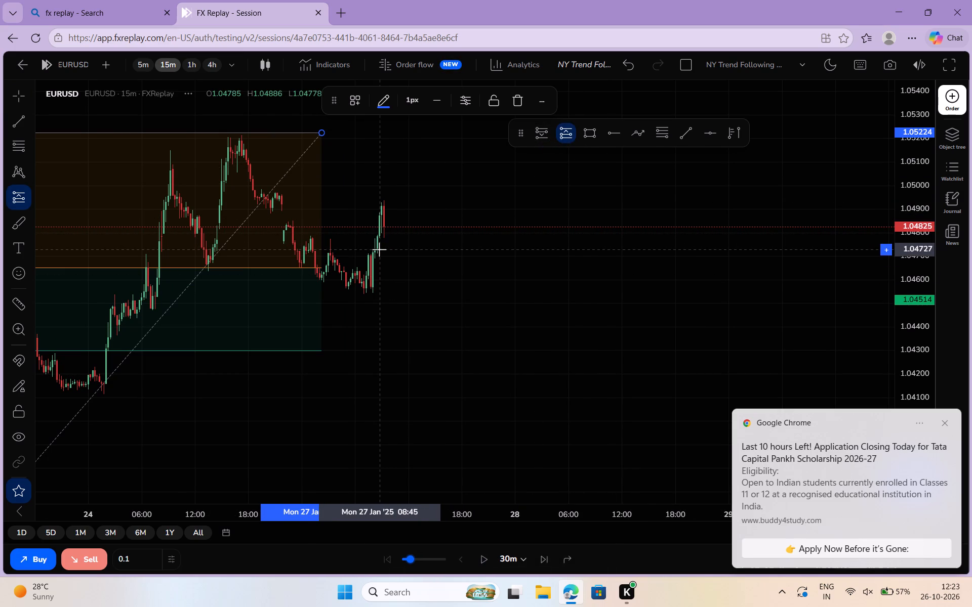
pyautogui.click(379, 249)
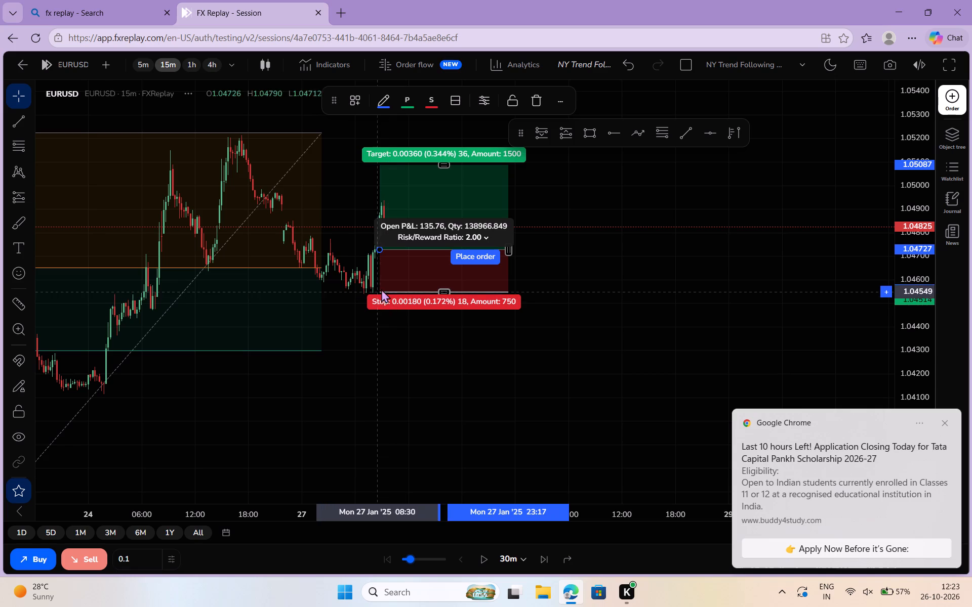
pyautogui.moveTo(441, 287); pyautogui.dragTo(452, 321)
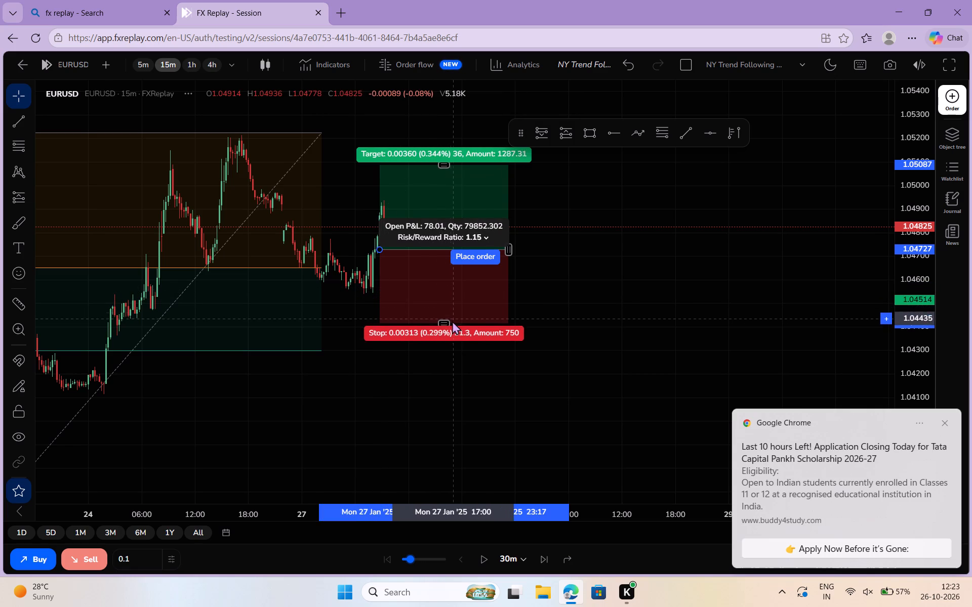
pyautogui.moveTo(452, 321); pyautogui.dragTo(452, 322)
pyautogui.click(570, 282)
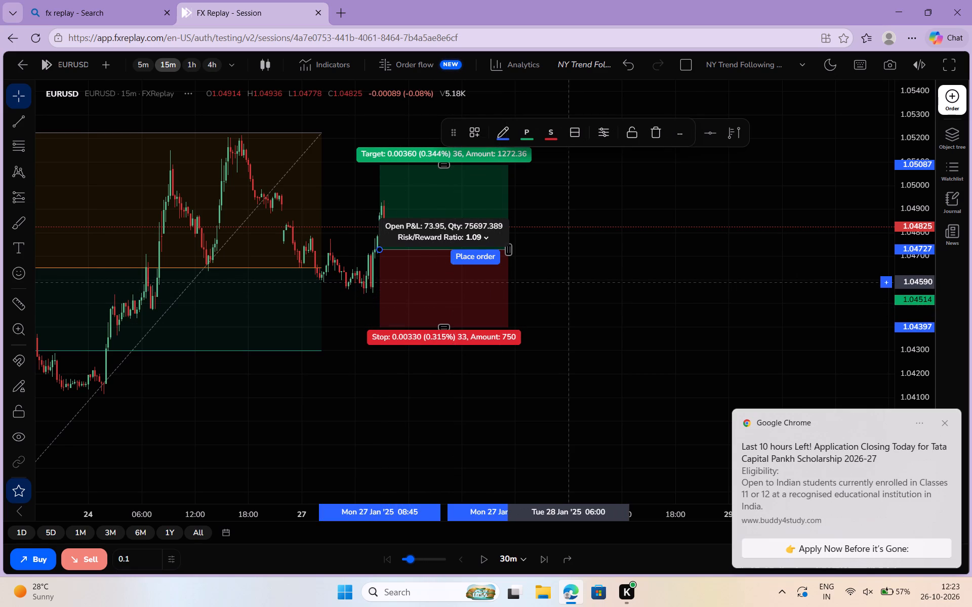
# Raise the long position's target to about 1.05394, about 66.7 pips above entry, for a risk/reward ratio of about 2.02.
pyautogui.moveTo(579, 332); pyautogui.dragTo(596, 451)
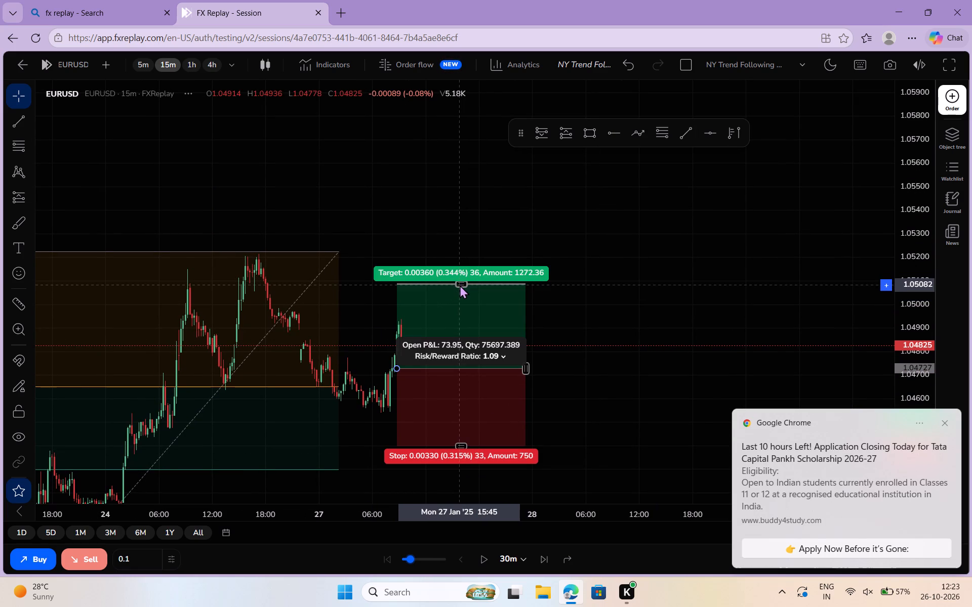
pyautogui.moveTo(460, 285); pyautogui.dragTo(456, 119)
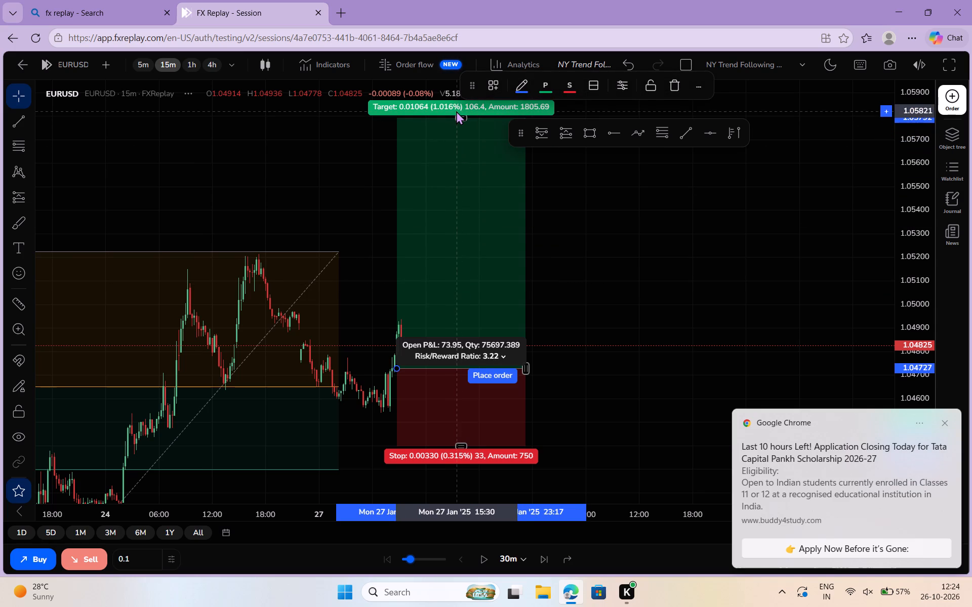
pyautogui.moveTo(458, 114); pyautogui.dragTo(466, 153)
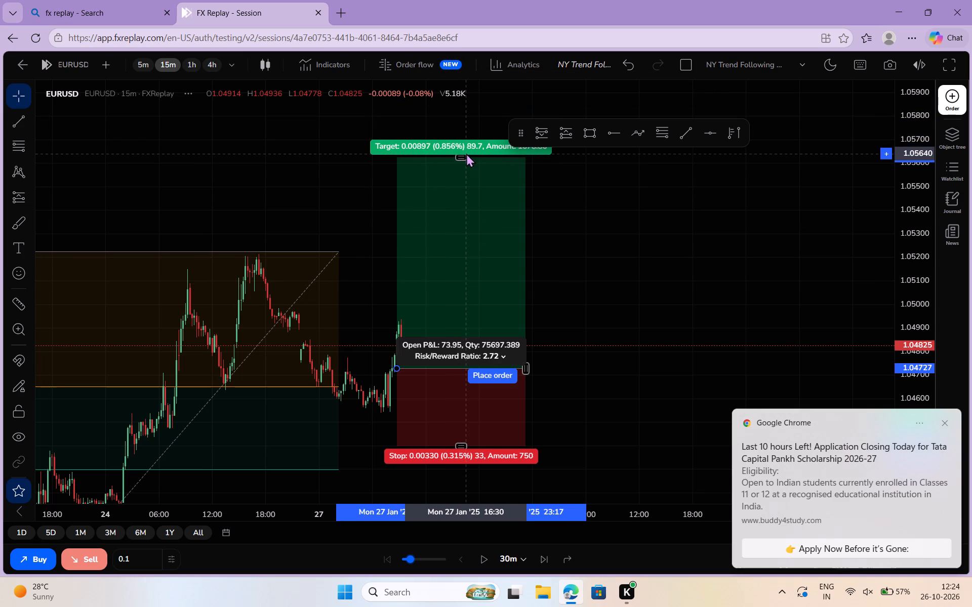
pyautogui.moveTo(466, 153); pyautogui.dragTo(473, 195)
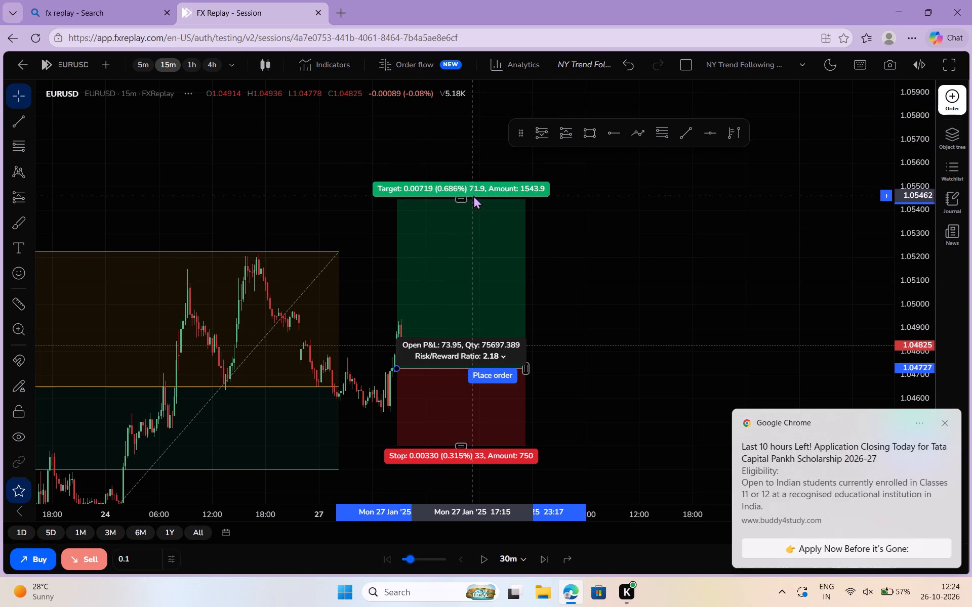
pyautogui.moveTo(473, 195); pyautogui.dragTo(477, 210)
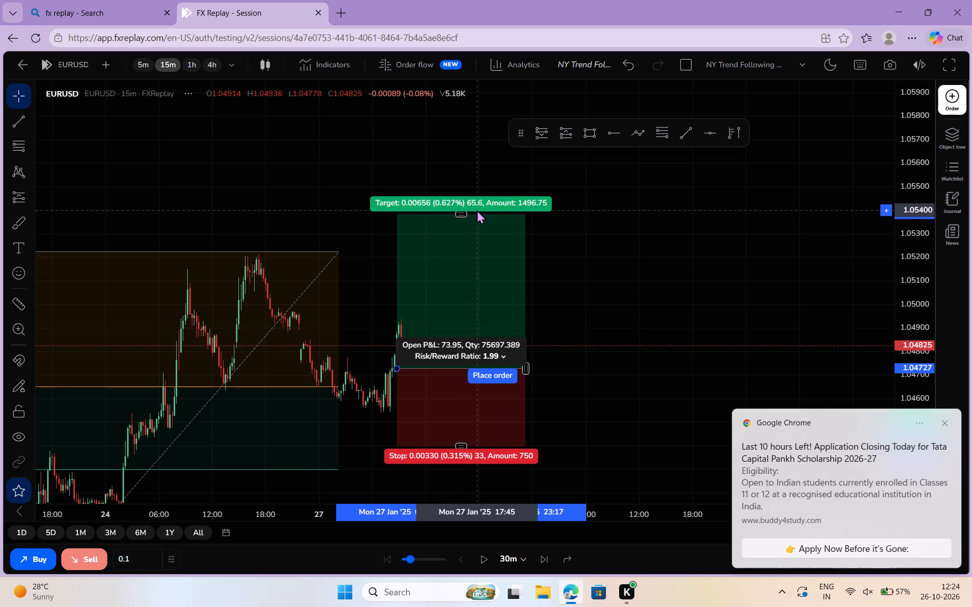
pyautogui.moveTo(477, 210); pyautogui.dragTo(477, 207)
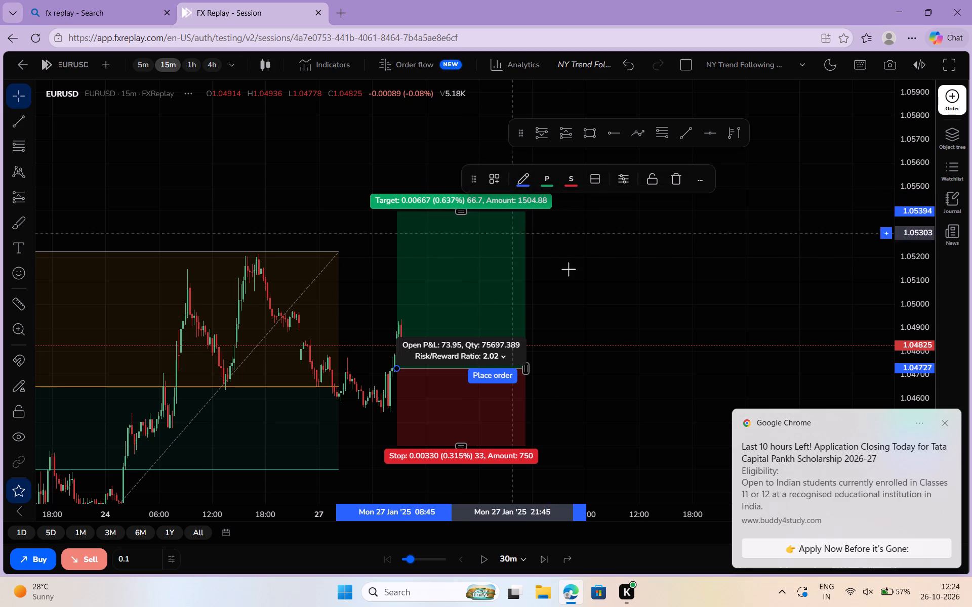
# Resume the replay and pause it on January 28 shortly after 12:00 UTC.
pyautogui.click(480, 566)
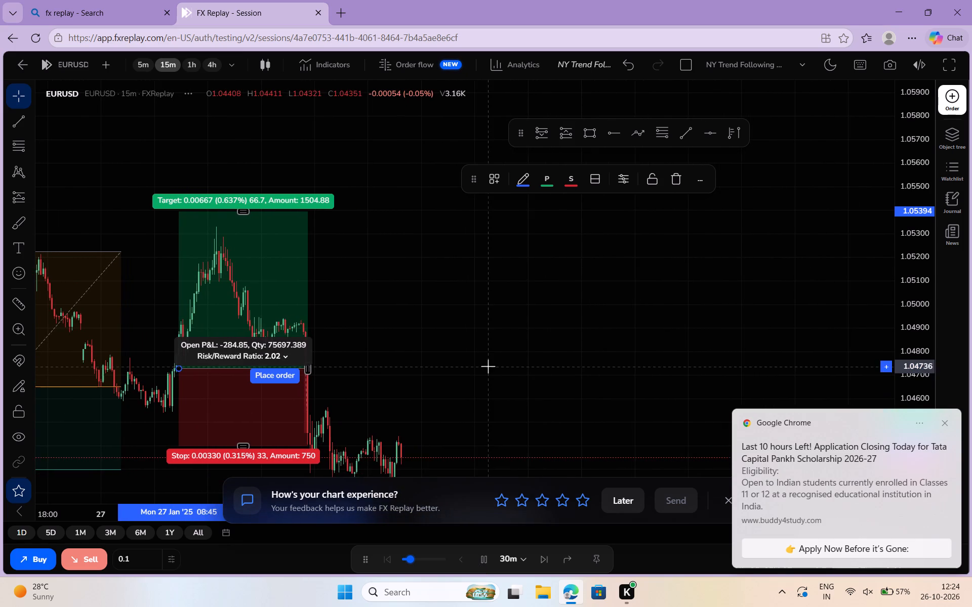
pyautogui.click(482, 557)
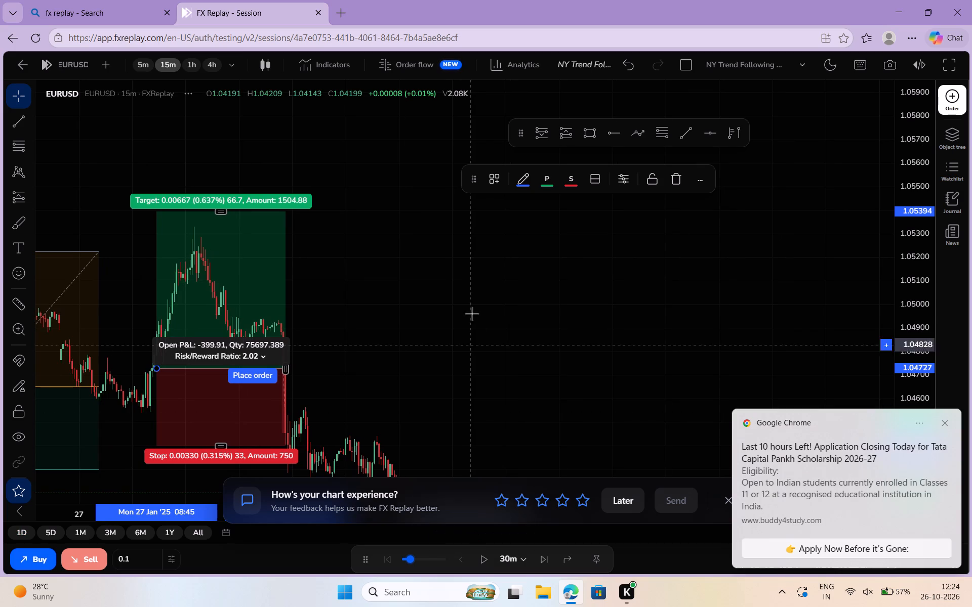
# Resume the replay, postpone the chart feedback request, and pause on January 30 shortly before 05:00 UTC.
pyautogui.scroll(-1, 473, 301)
pyautogui.moveTo(473, 301); pyautogui.dragTo(335, 121)
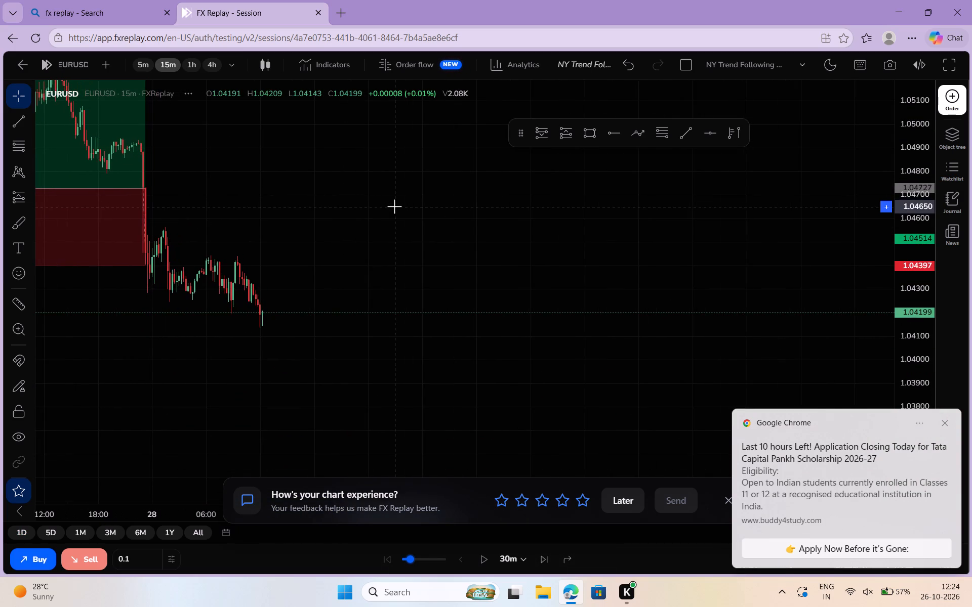
pyautogui.hscroll(1, 394, 206)
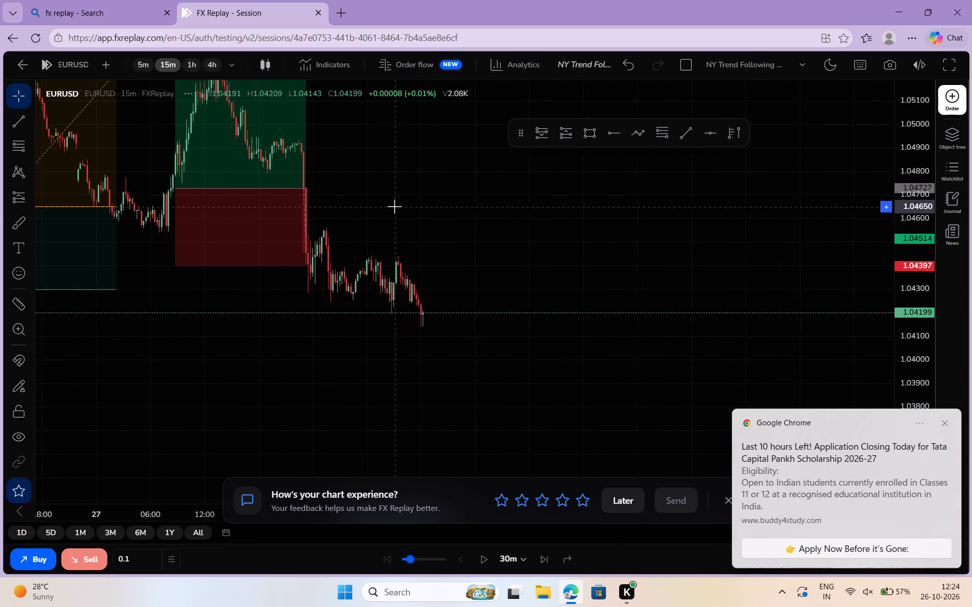
pyautogui.hscroll(1, 394, 206)
pyautogui.click(394, 206)
pyautogui.moveTo(394, 206); pyautogui.dragTo(397, 297)
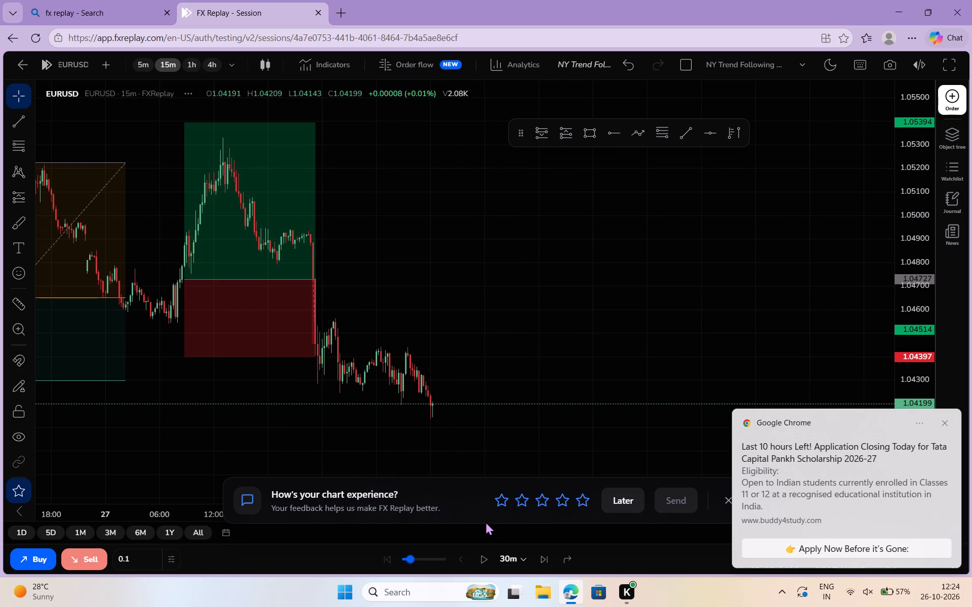
pyautogui.click(483, 562)
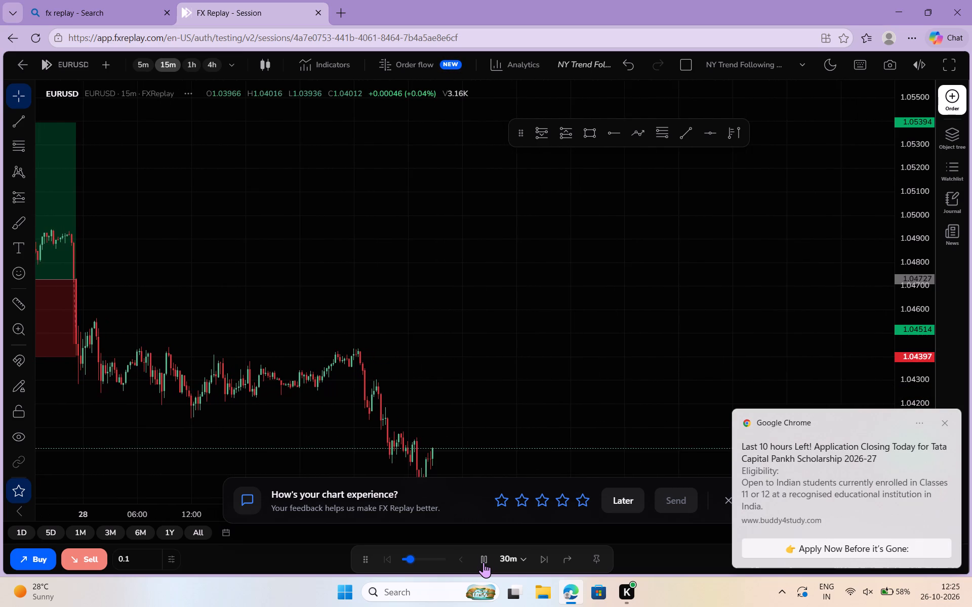
pyautogui.moveTo(494, 403); pyautogui.dragTo(492, 241)
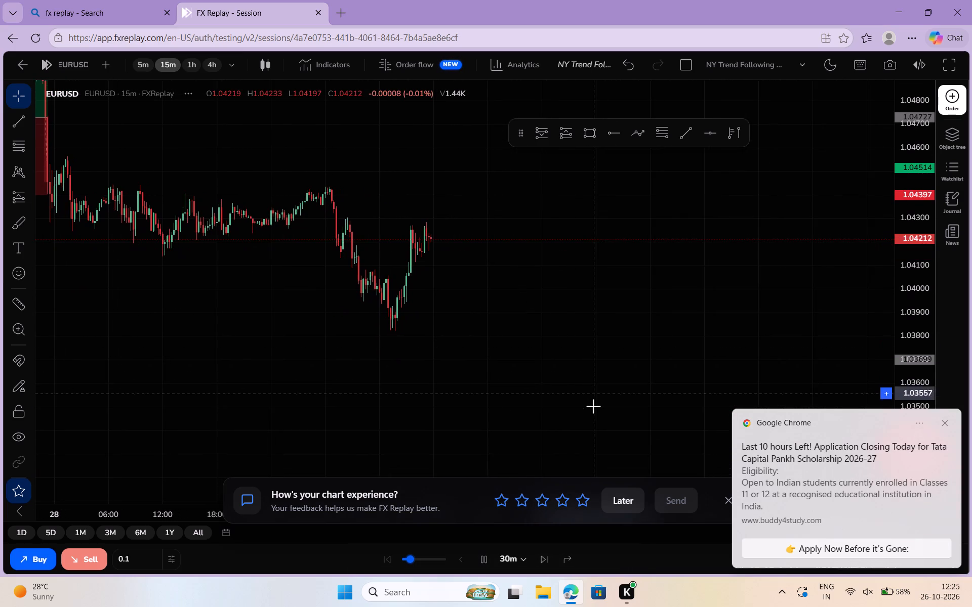
pyautogui.click(616, 495)
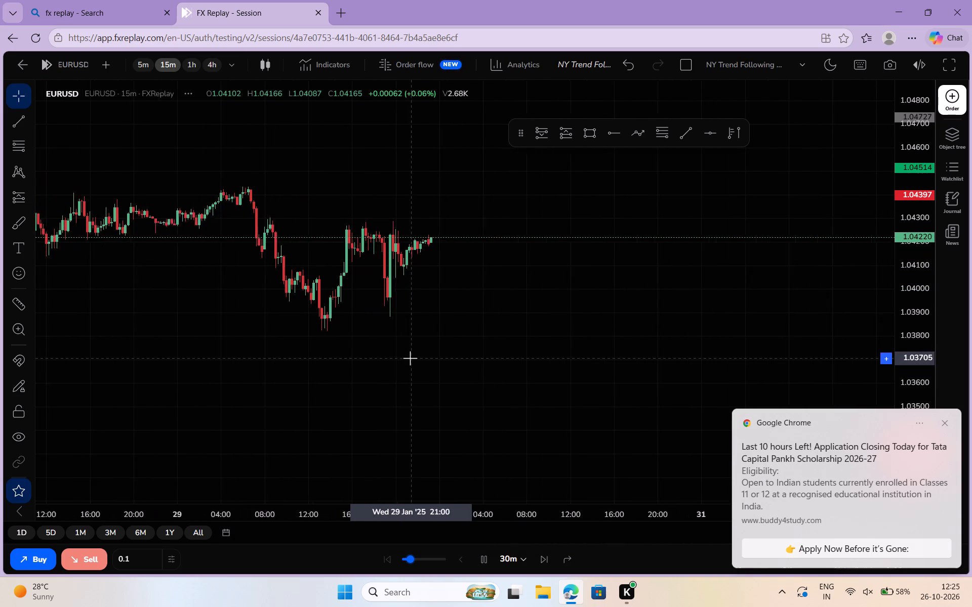
pyautogui.click(487, 559)
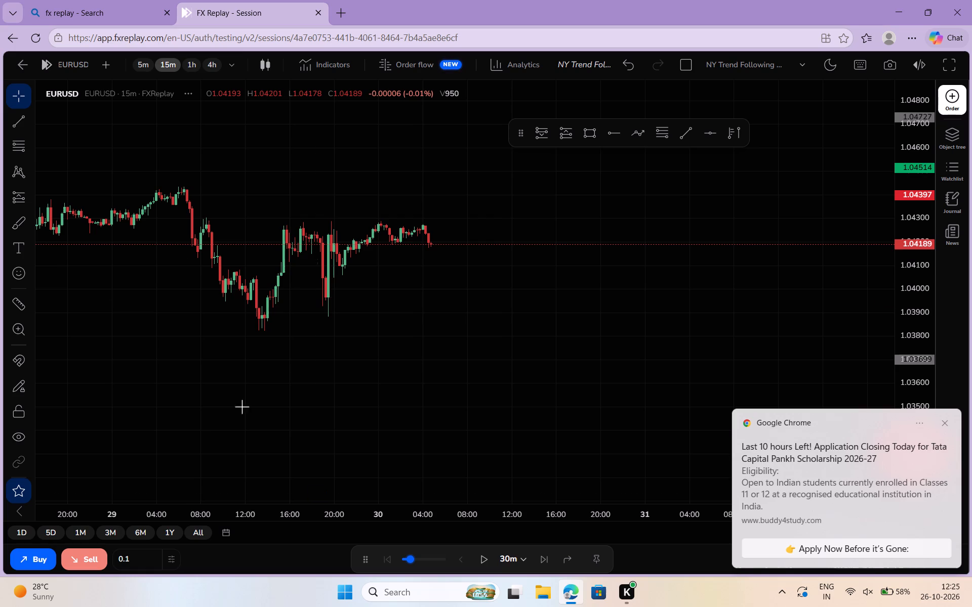
# Search the indicator library for "se" and add Session Indicator by FX Replay to the chart.
pyautogui.click(323, 69)
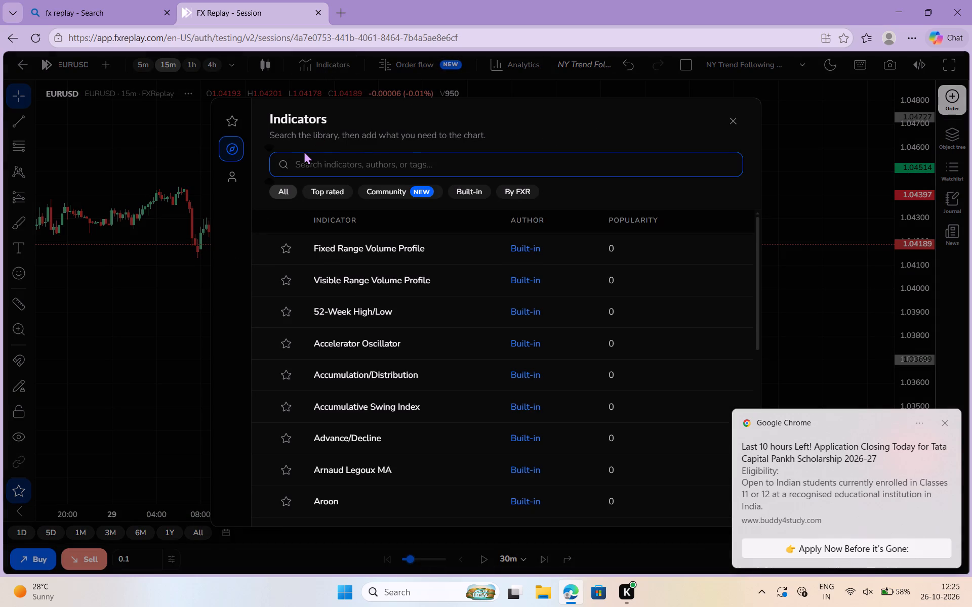
pyautogui.click(304, 151)
pyautogui.write('se')
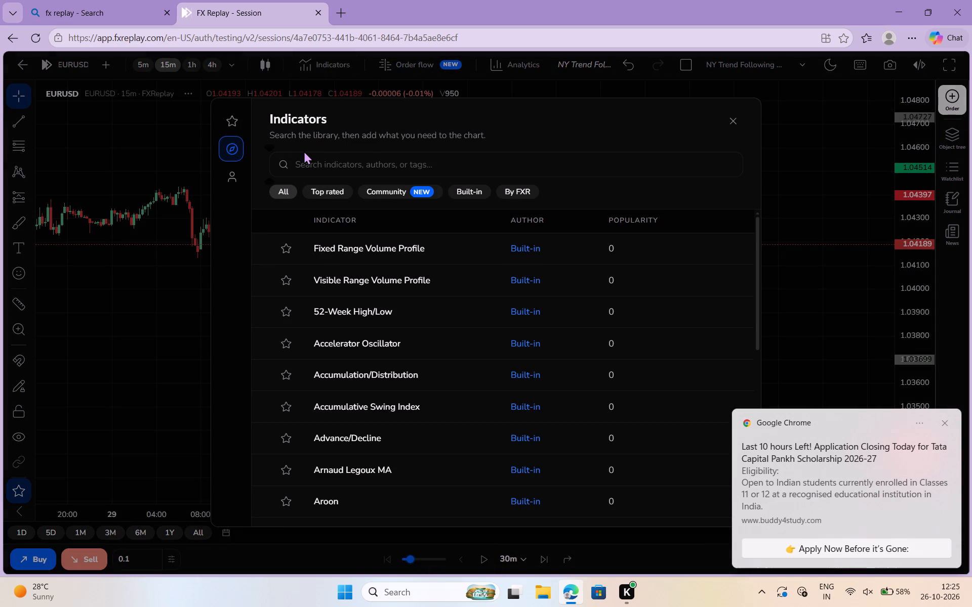
pyautogui.press('c')
pyautogui.click(388, 195)
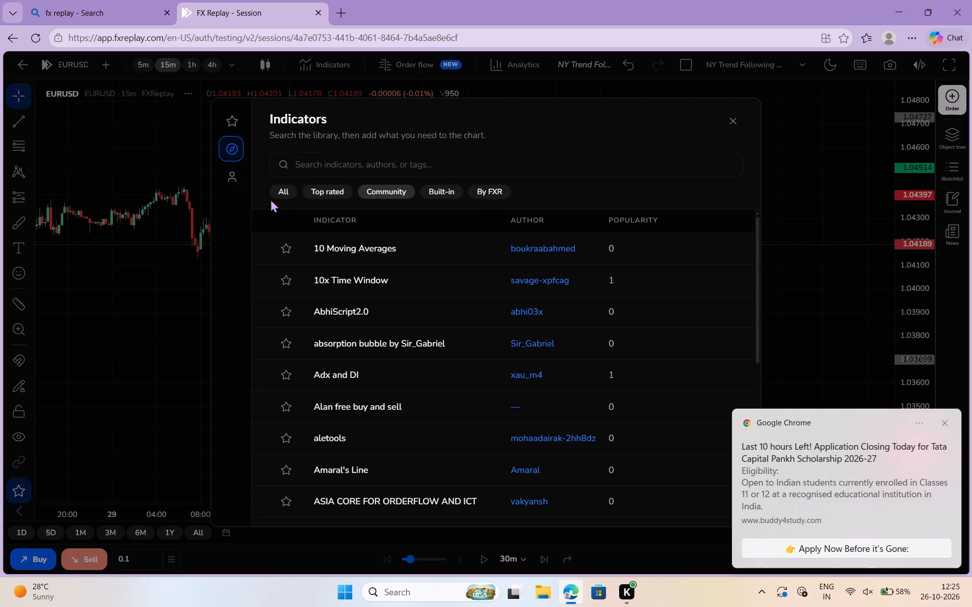
pyautogui.click(285, 193)
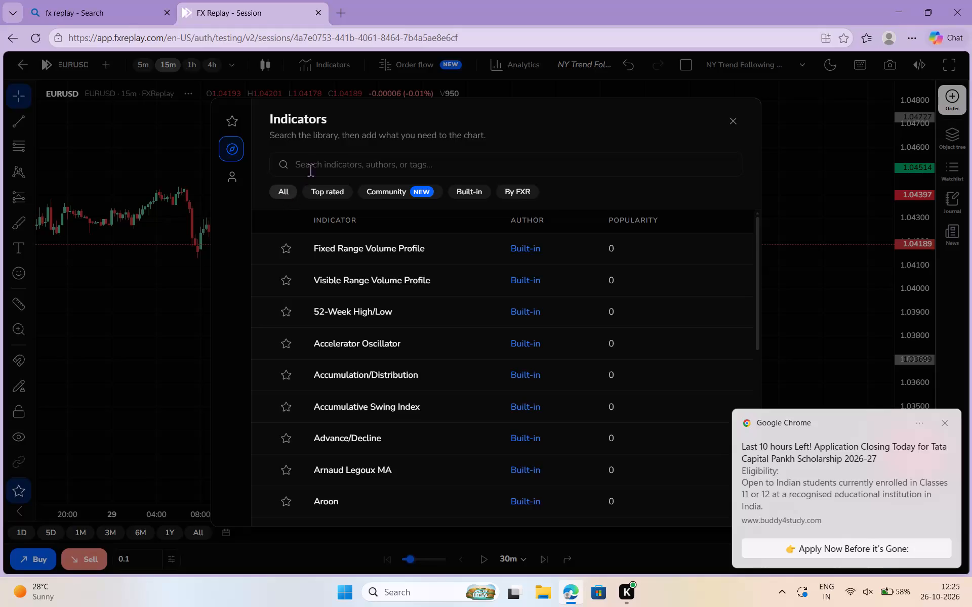
pyautogui.click(315, 165)
pyautogui.write('sec')
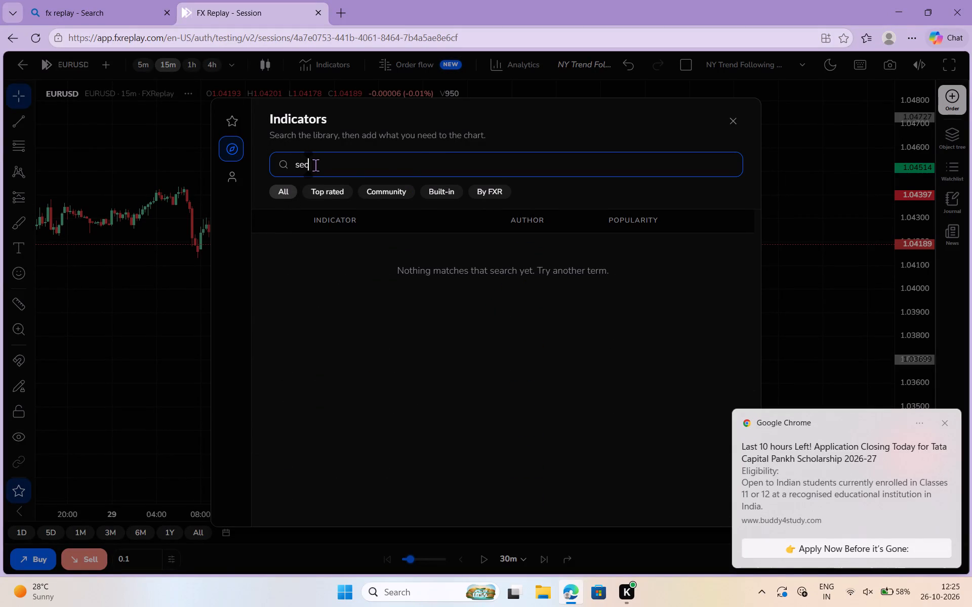
pyautogui.press('BackSpace')
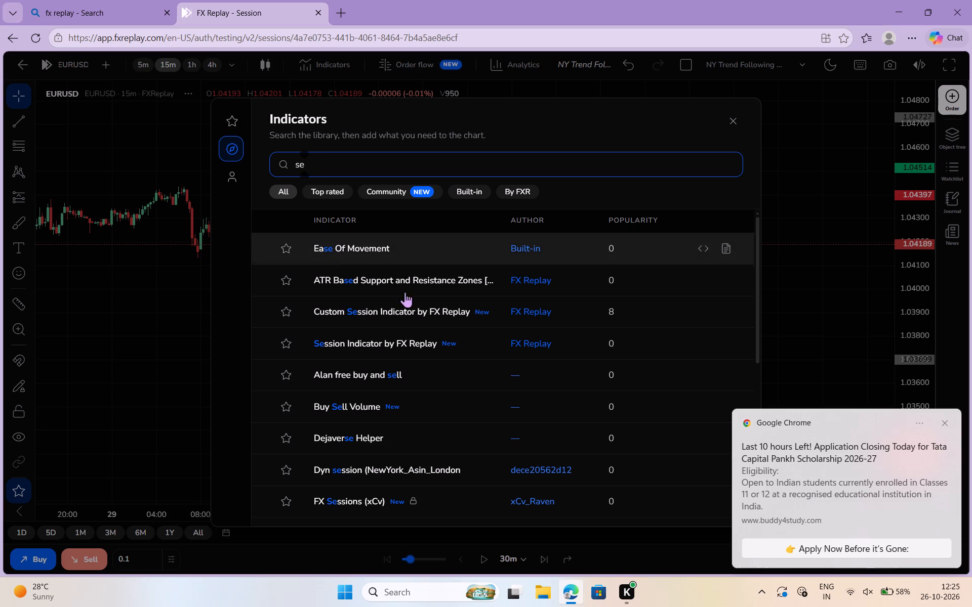
pyautogui.click(407, 352)
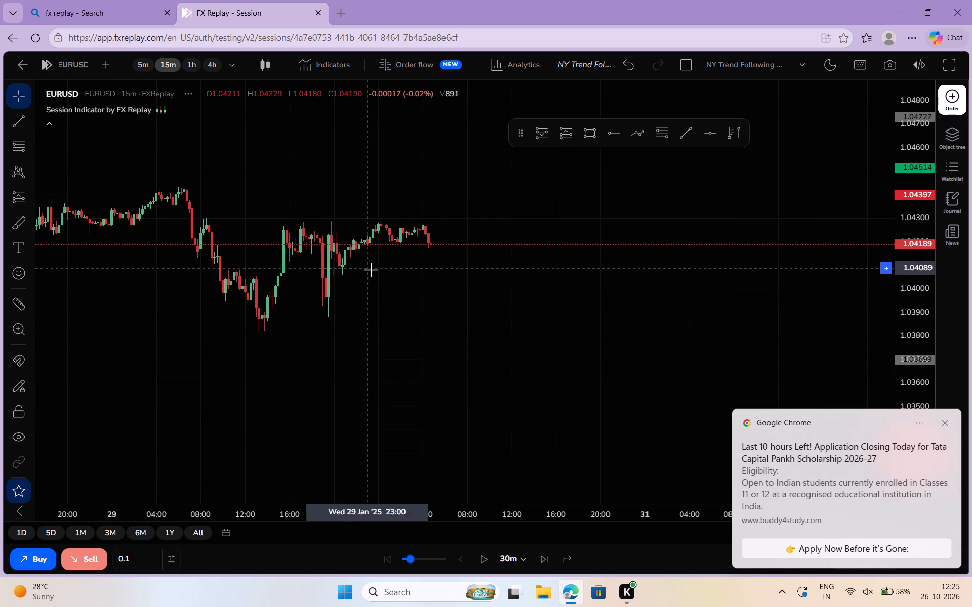
# Open the input settings of the Session Indicator by FX Replay.
pyautogui.hscroll(1, 371, 270)
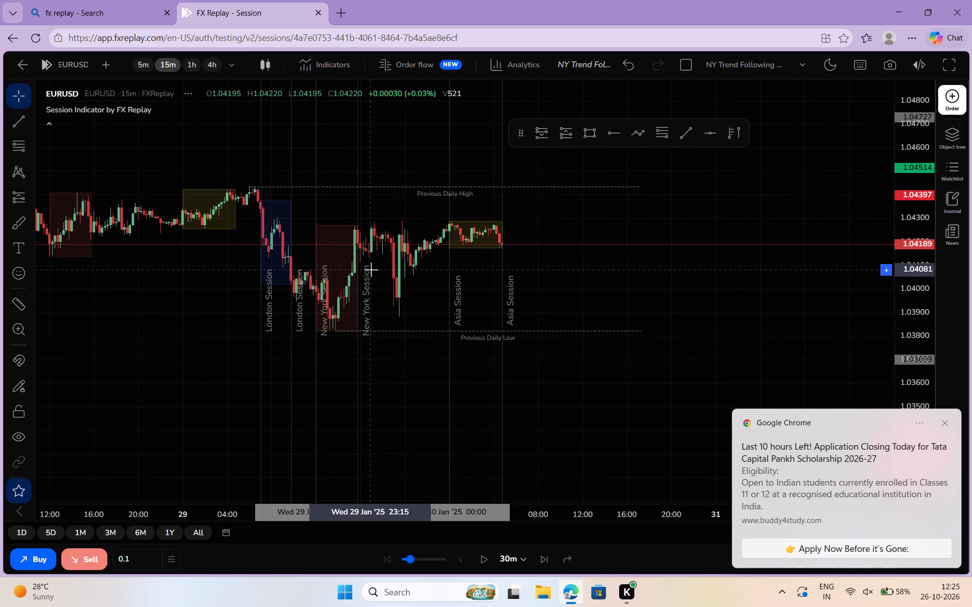
pyautogui.scroll(1, 371, 270)
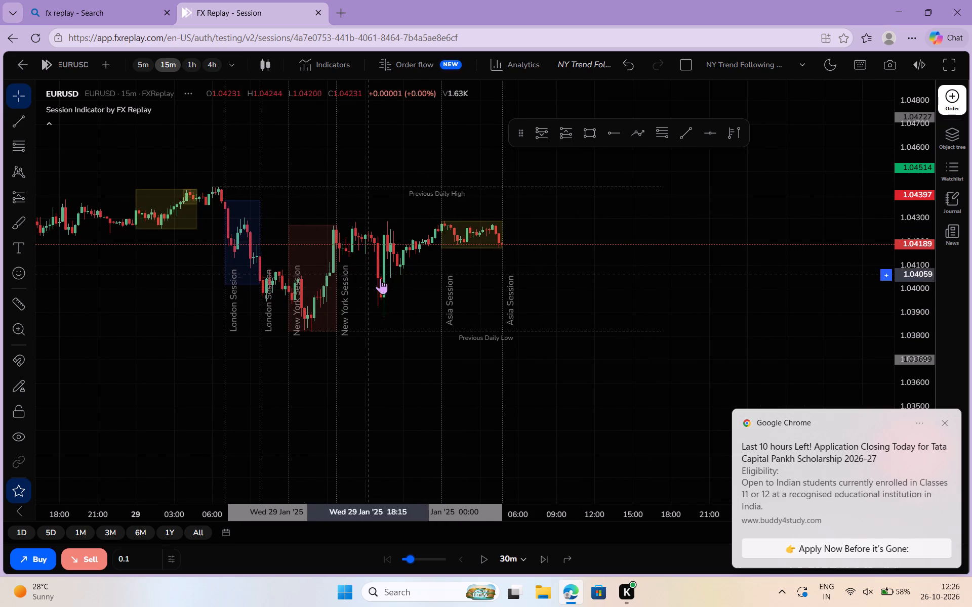
pyautogui.click(432, 292)
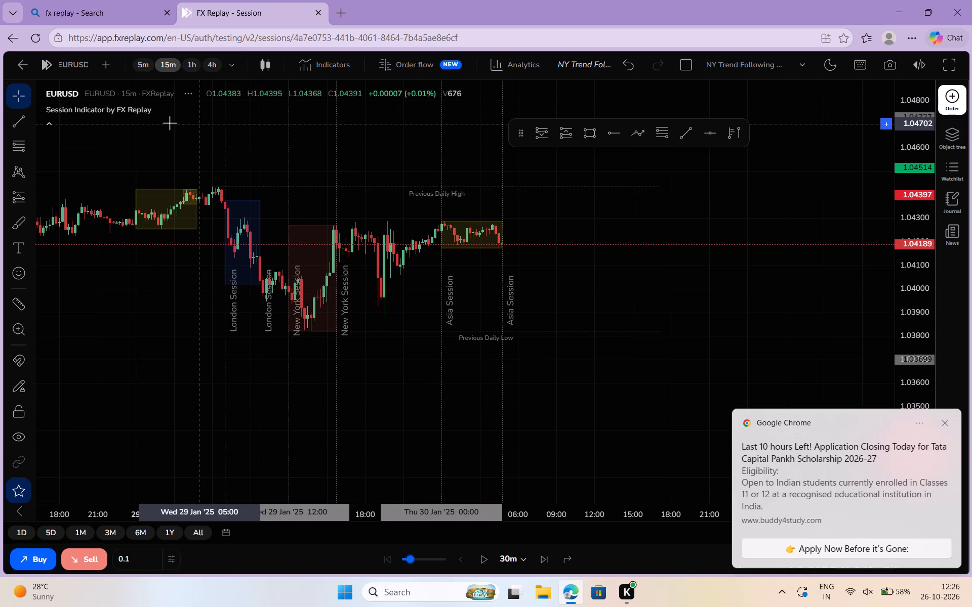
pyautogui.click(129, 110)
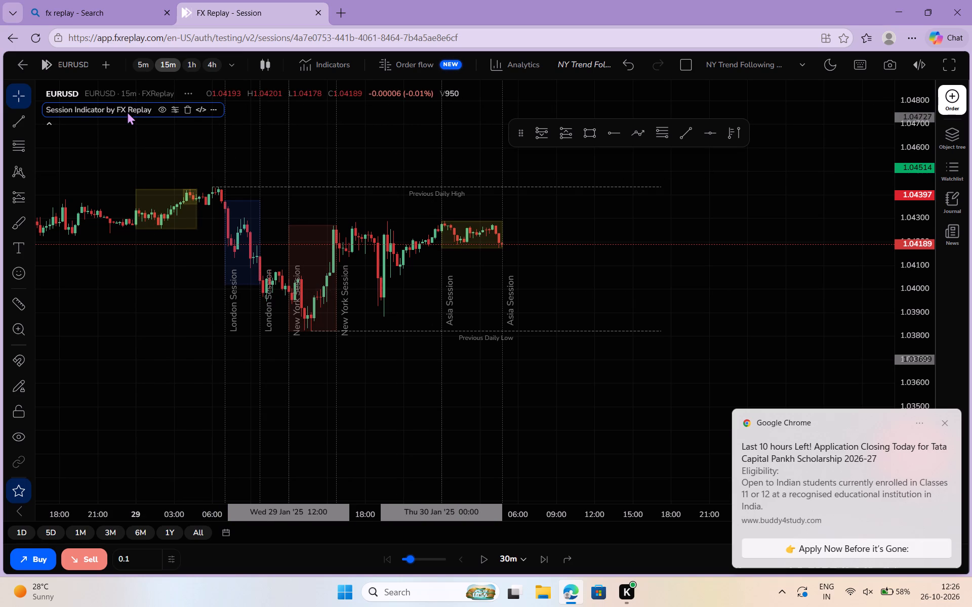
pyautogui.click(215, 110)
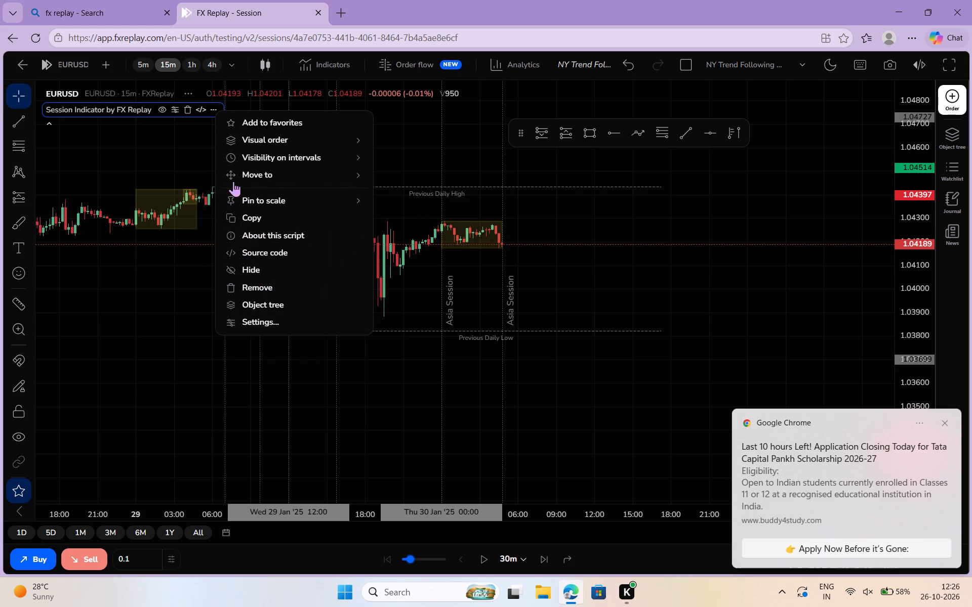
pyautogui.click(270, 318)
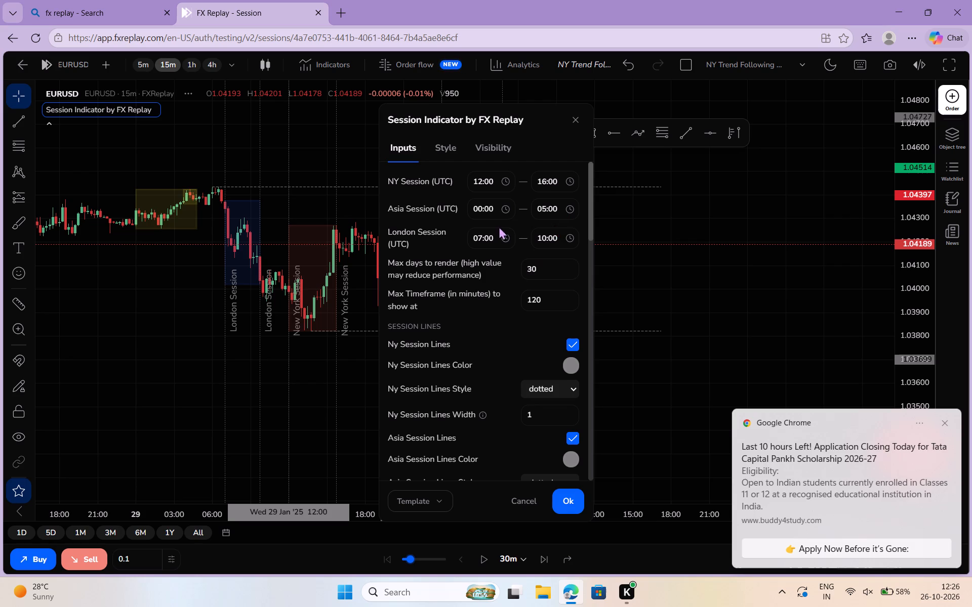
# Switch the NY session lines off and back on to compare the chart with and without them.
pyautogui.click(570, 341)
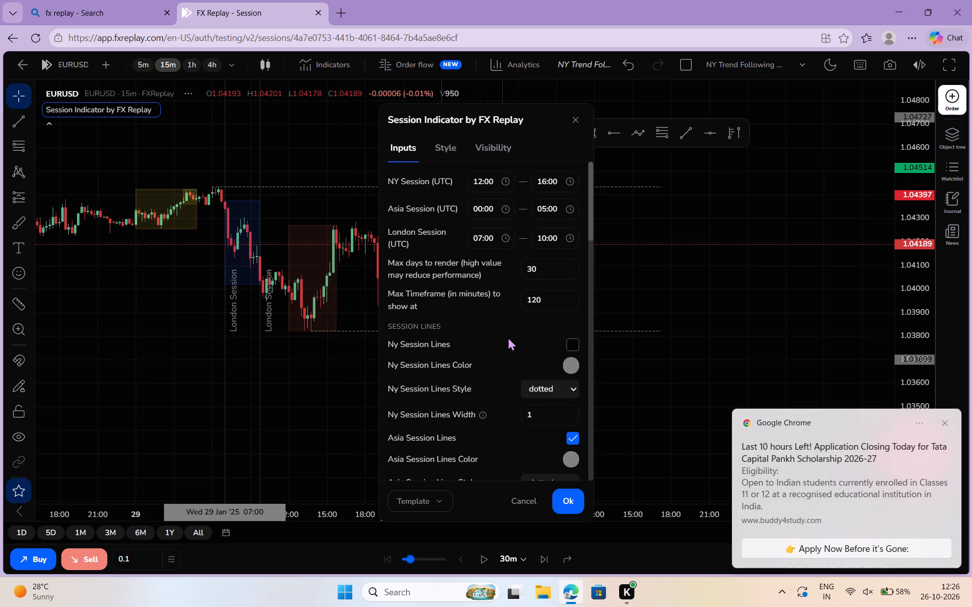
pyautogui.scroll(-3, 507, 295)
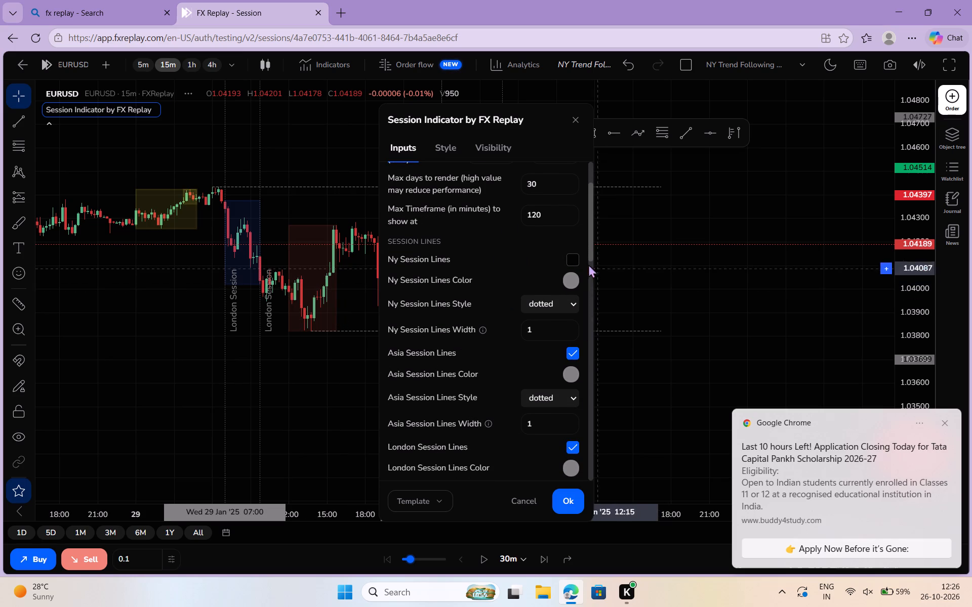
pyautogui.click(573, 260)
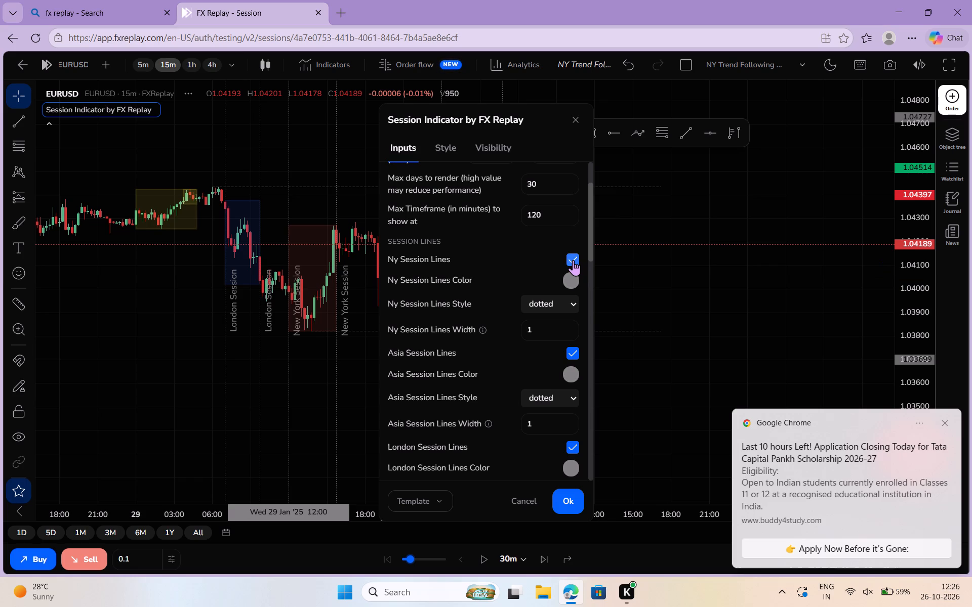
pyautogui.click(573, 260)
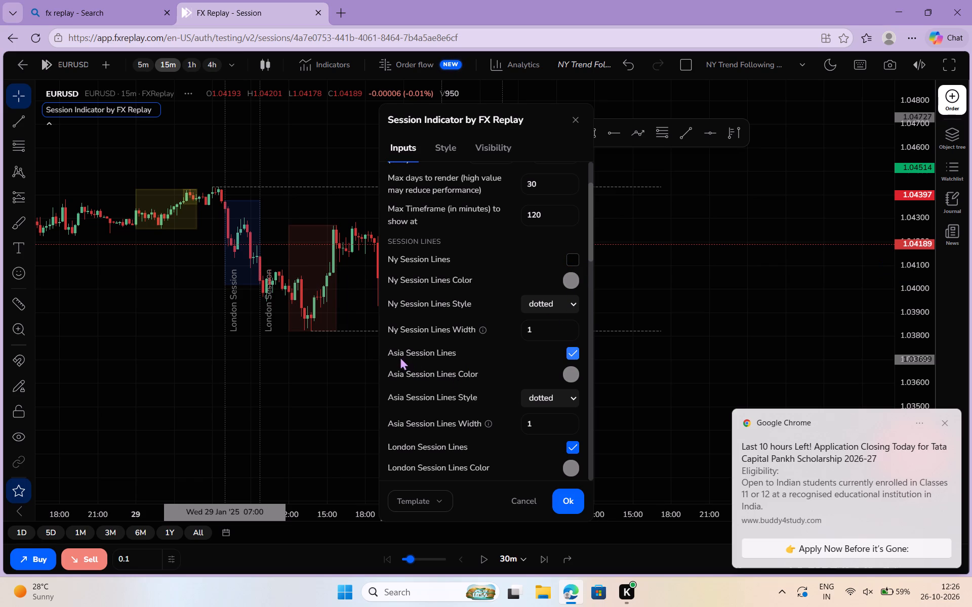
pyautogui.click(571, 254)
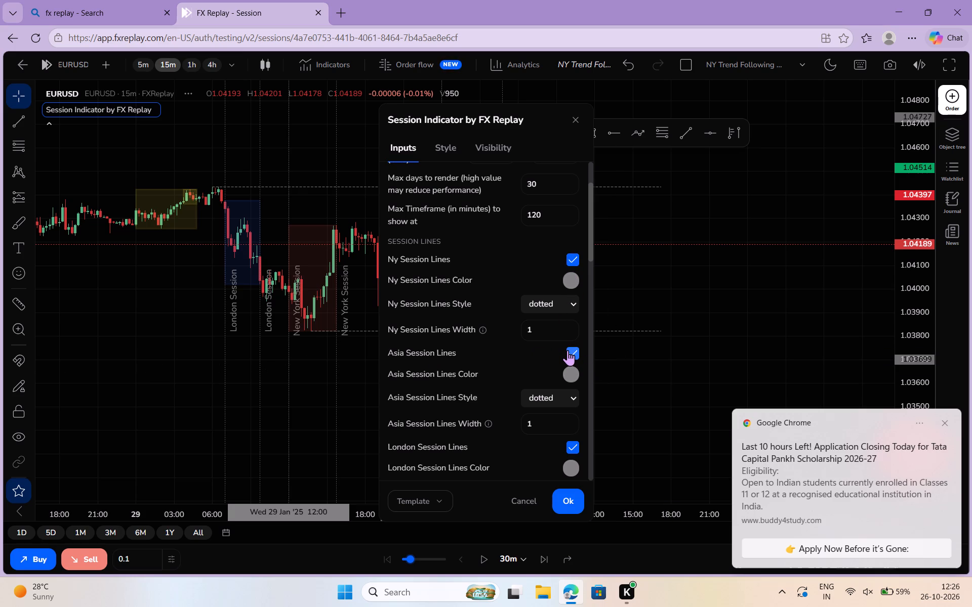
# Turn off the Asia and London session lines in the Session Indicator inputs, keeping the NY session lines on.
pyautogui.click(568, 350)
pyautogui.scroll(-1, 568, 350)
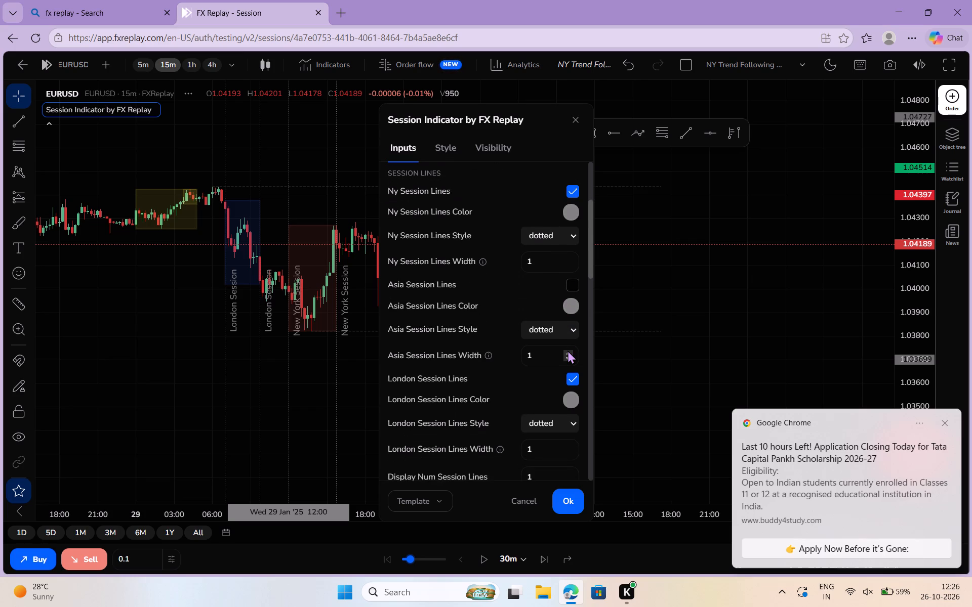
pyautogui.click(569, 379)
# Switch the session line labels off and back on to compare the chart with and without them.
pyautogui.scroll(-1, 569, 379)
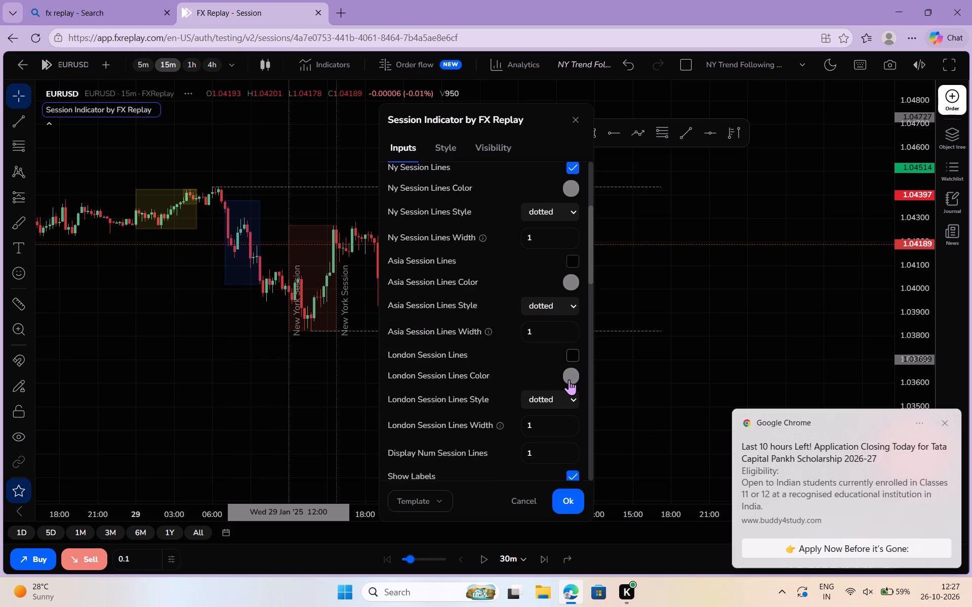
pyautogui.scroll(-1, 569, 379)
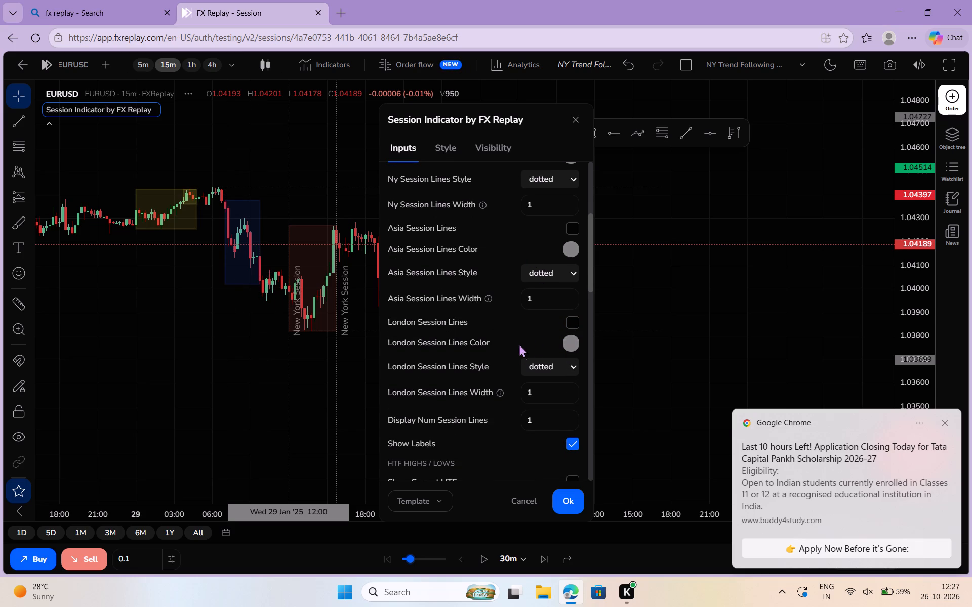
pyautogui.scroll(-1, 533, 350)
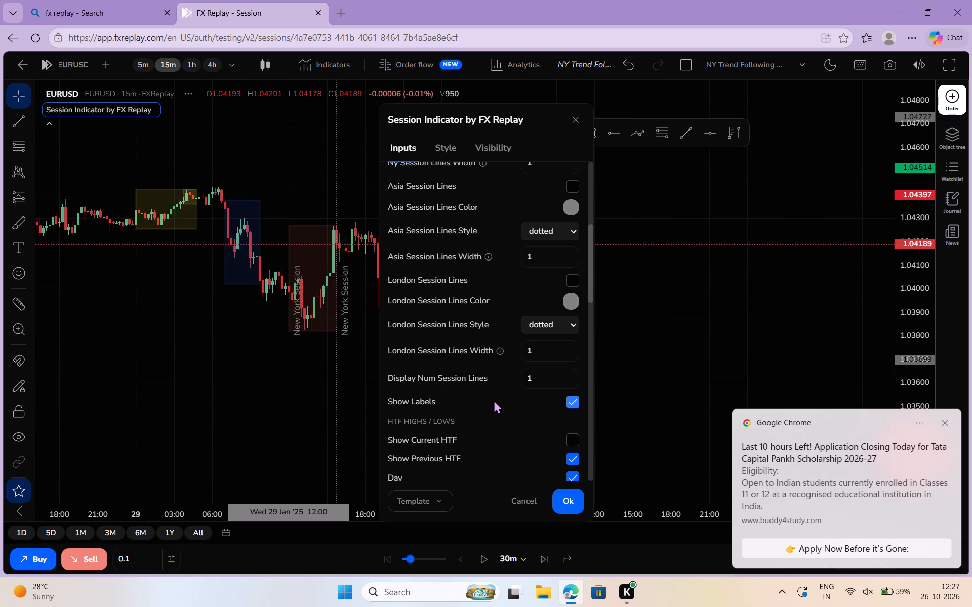
pyautogui.scroll(-1, 527, 398)
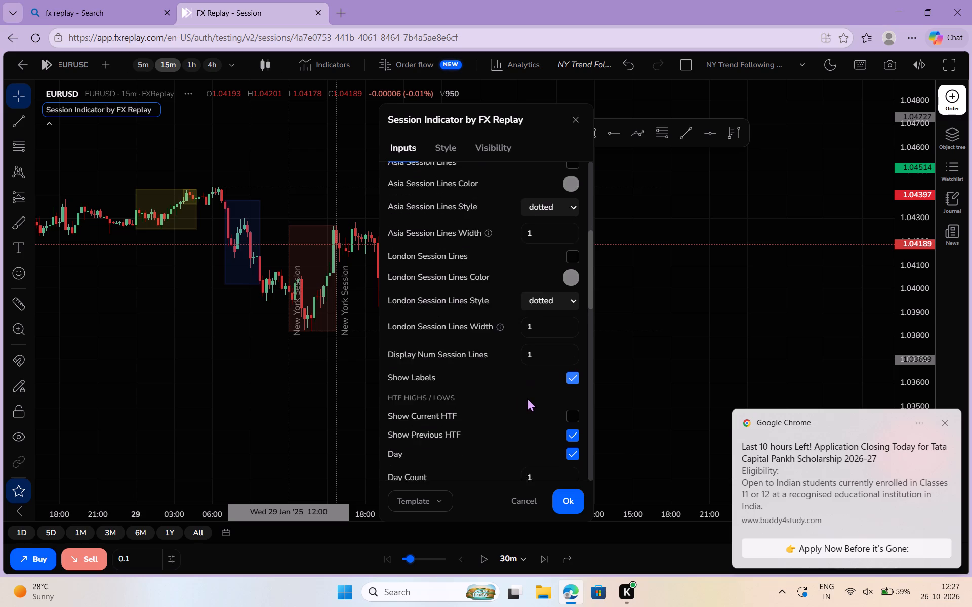
pyautogui.scroll(-1, 527, 398)
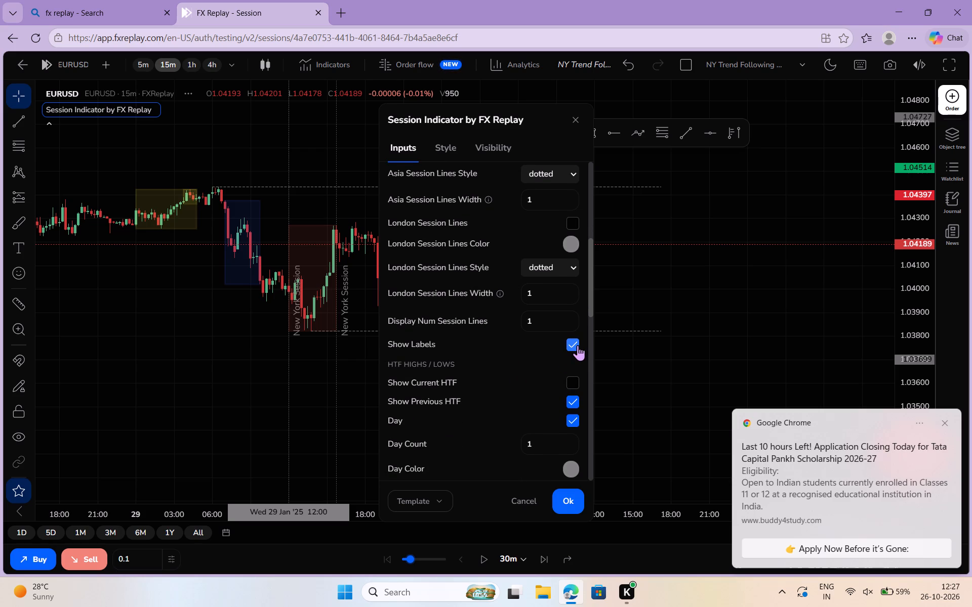
pyautogui.click(578, 345)
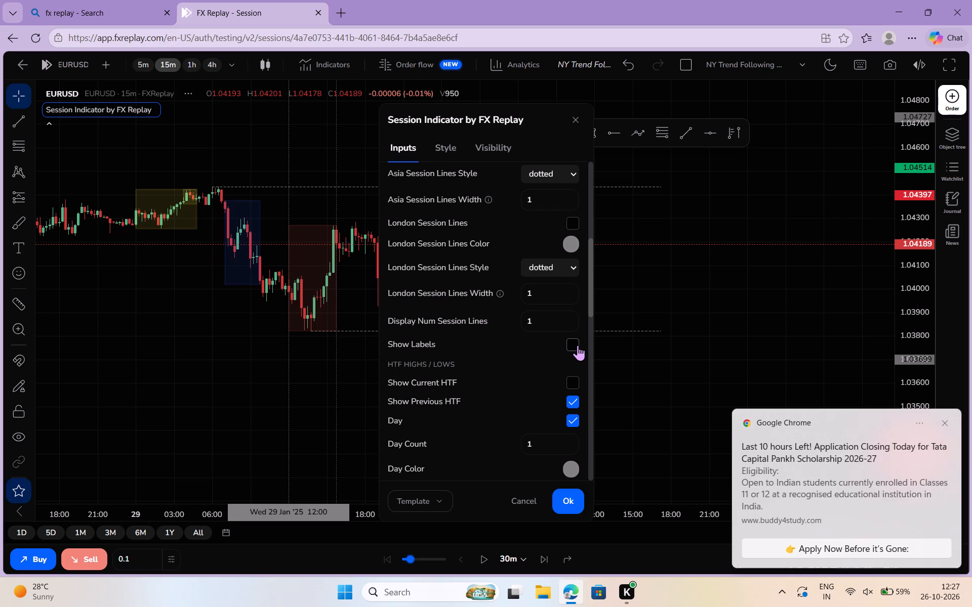
pyautogui.click(578, 345)
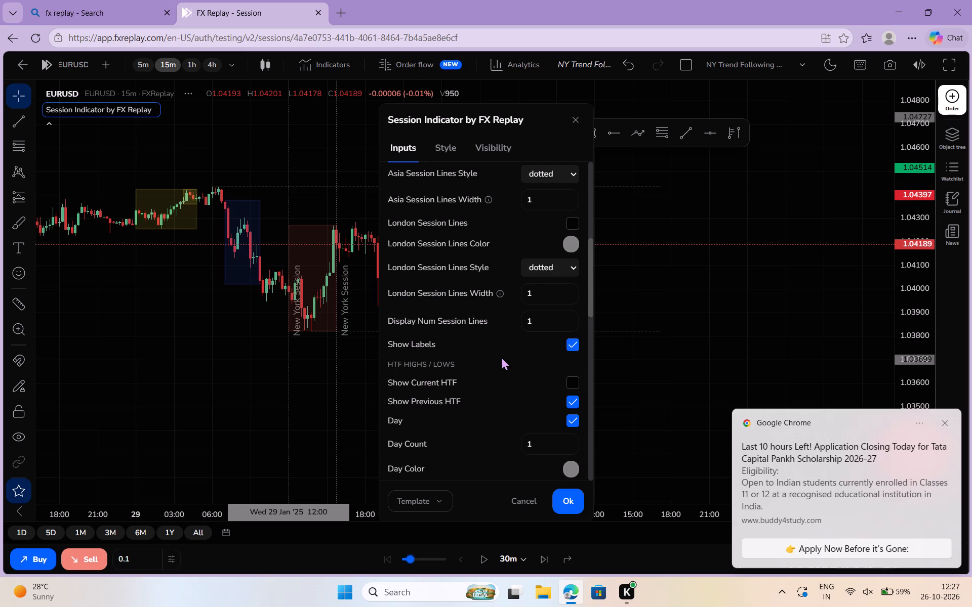
# Look through the Session Indicator's remaining inputs and its style and visibility settings.
pyautogui.scroll(-1, 501, 357)
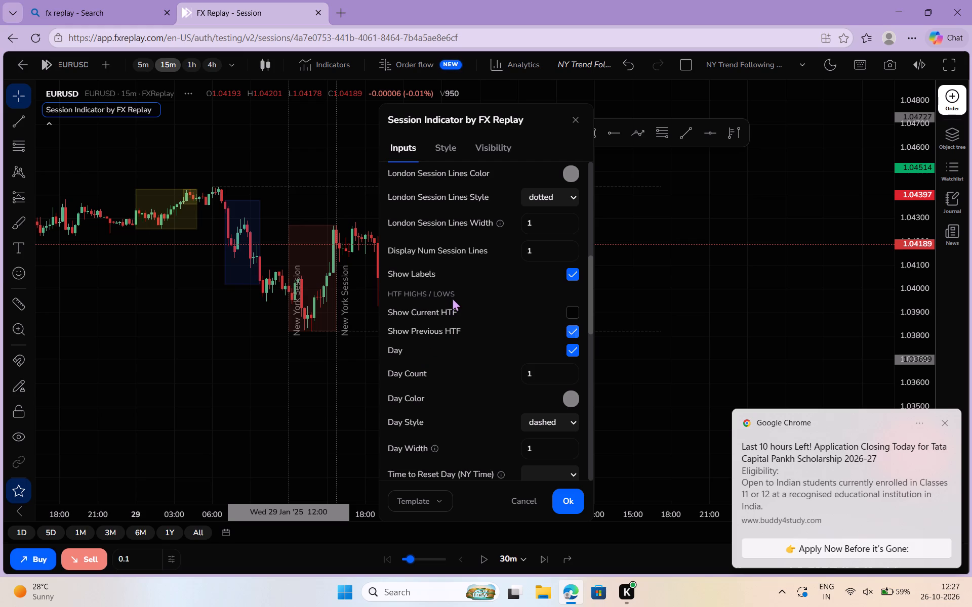
pyautogui.scroll(4, 451, 296)
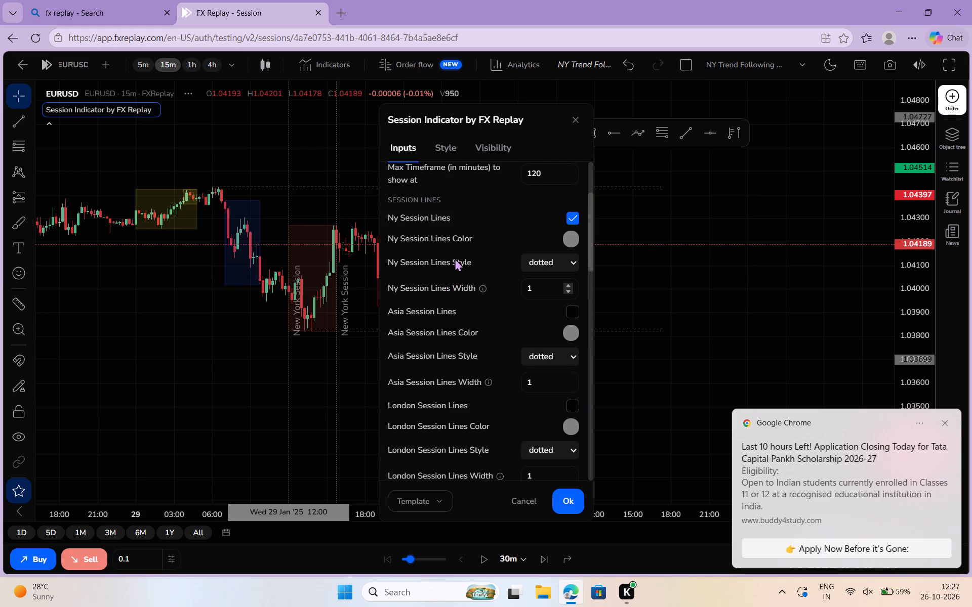
pyautogui.click(448, 144)
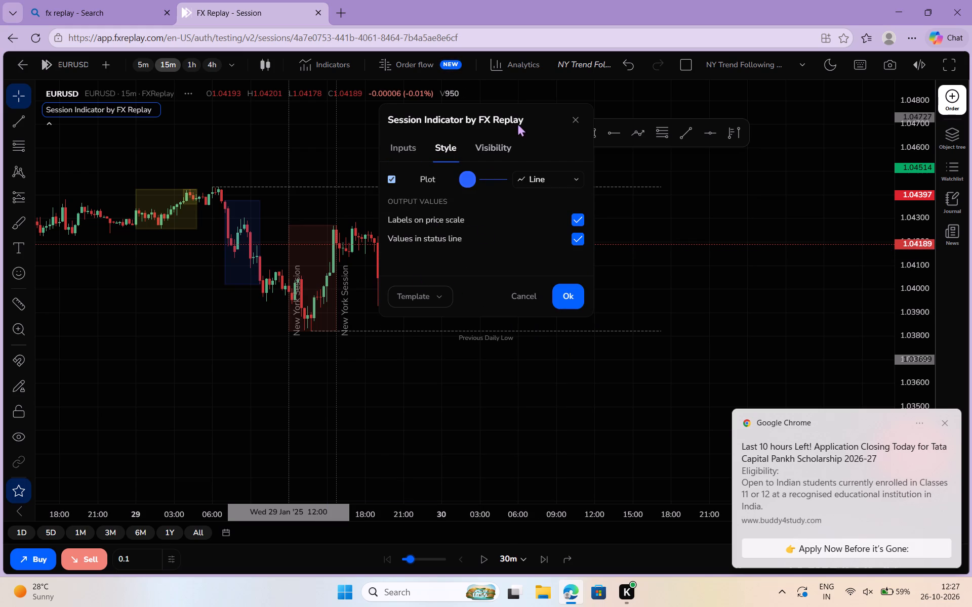
pyautogui.click(485, 144)
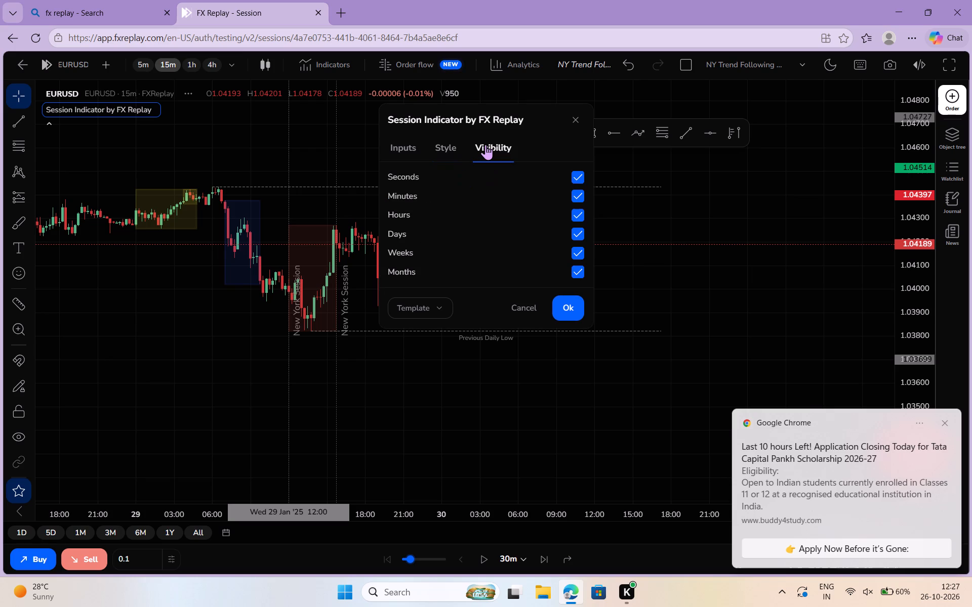
pyautogui.click(415, 140)
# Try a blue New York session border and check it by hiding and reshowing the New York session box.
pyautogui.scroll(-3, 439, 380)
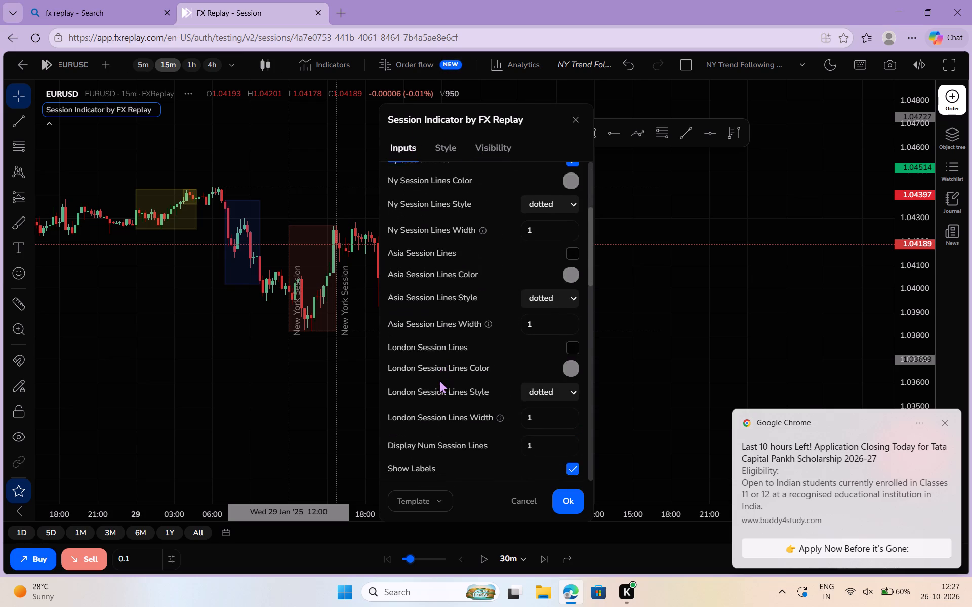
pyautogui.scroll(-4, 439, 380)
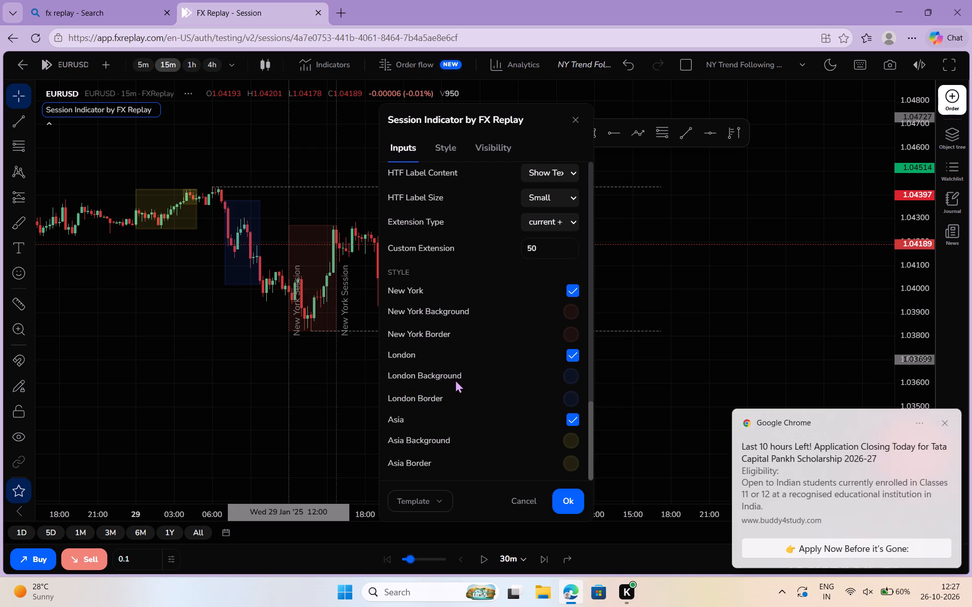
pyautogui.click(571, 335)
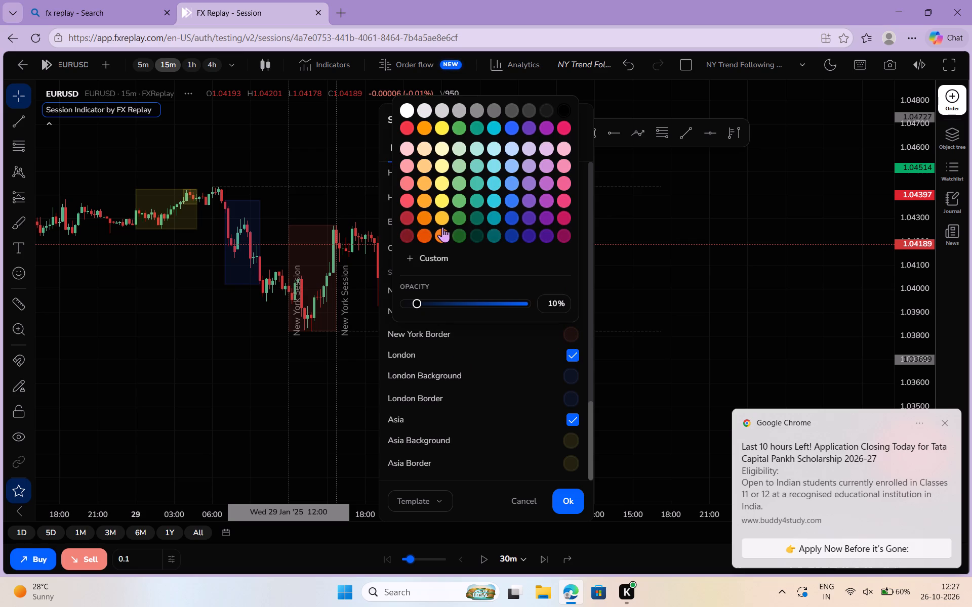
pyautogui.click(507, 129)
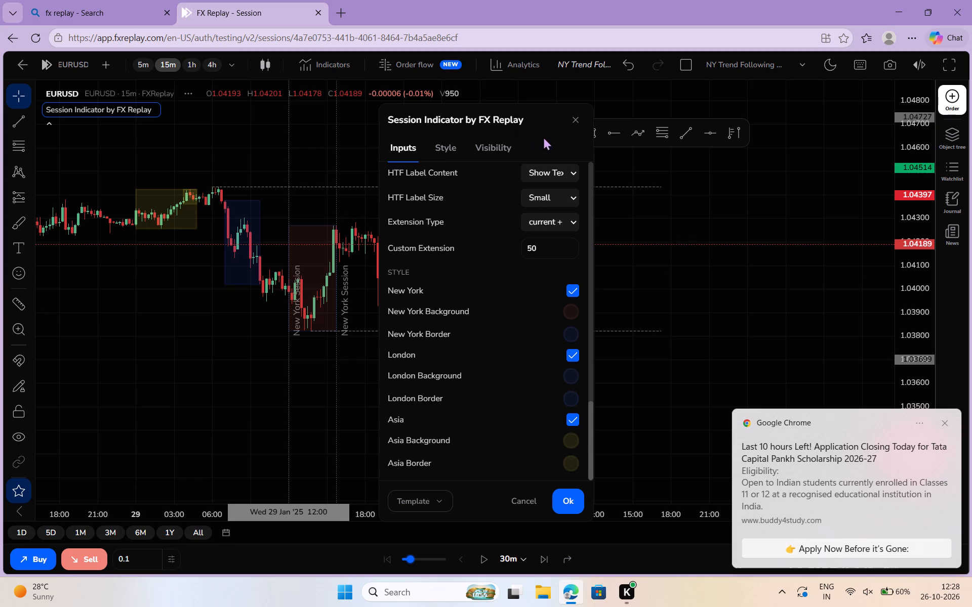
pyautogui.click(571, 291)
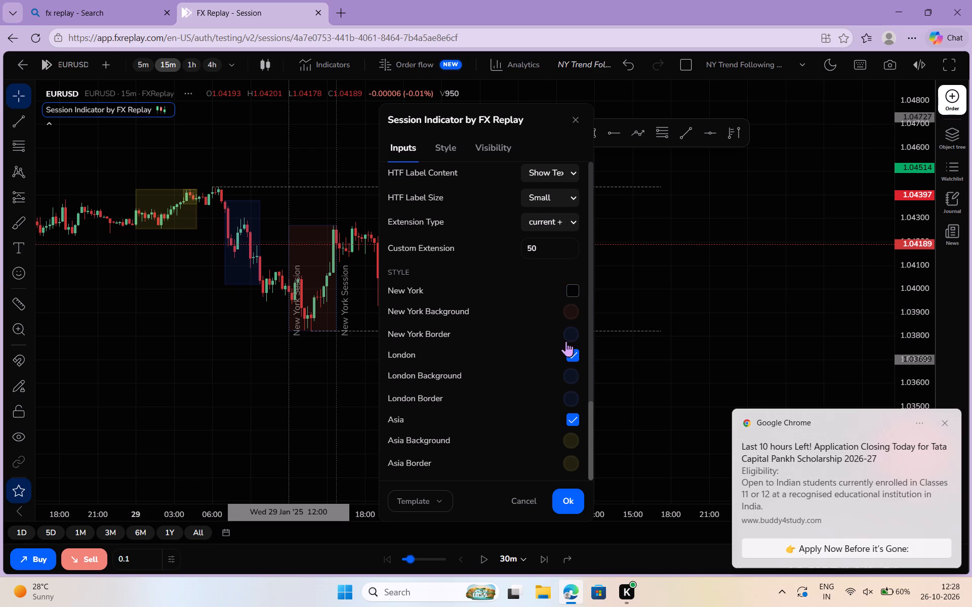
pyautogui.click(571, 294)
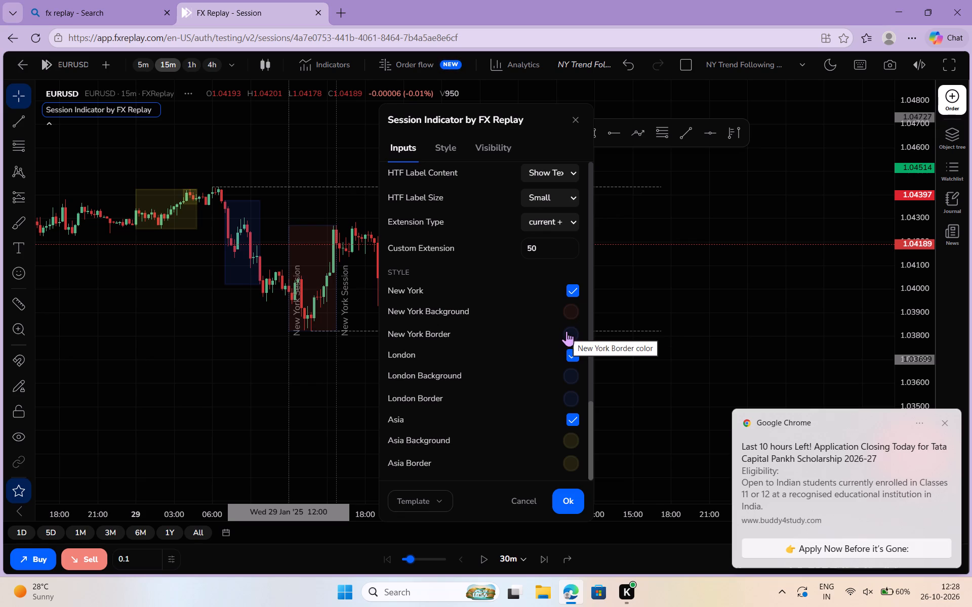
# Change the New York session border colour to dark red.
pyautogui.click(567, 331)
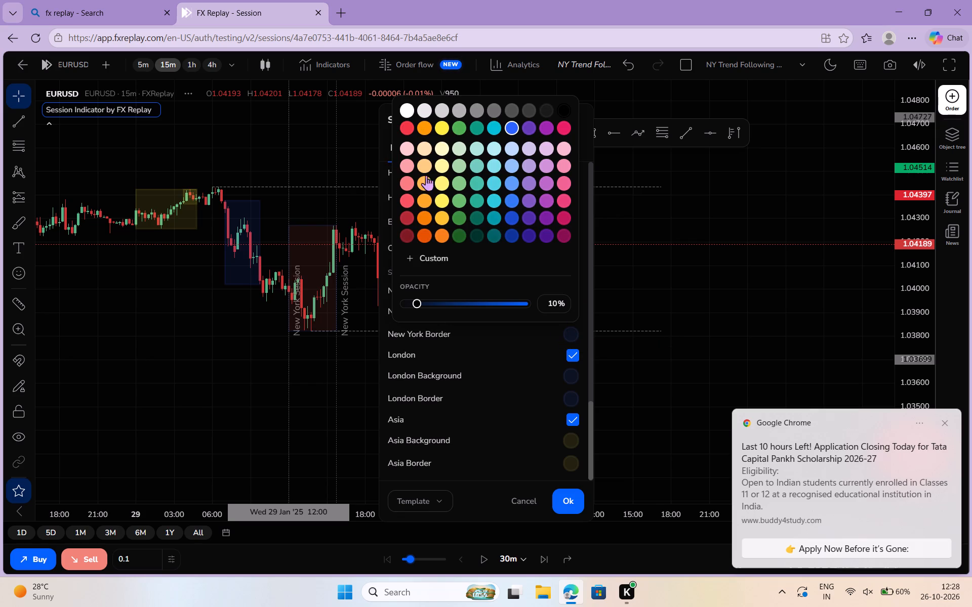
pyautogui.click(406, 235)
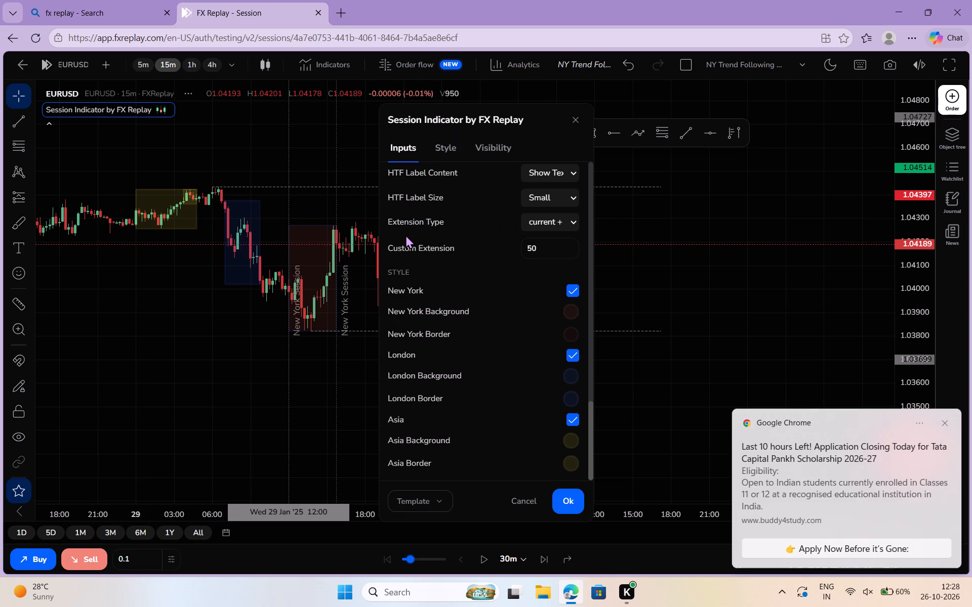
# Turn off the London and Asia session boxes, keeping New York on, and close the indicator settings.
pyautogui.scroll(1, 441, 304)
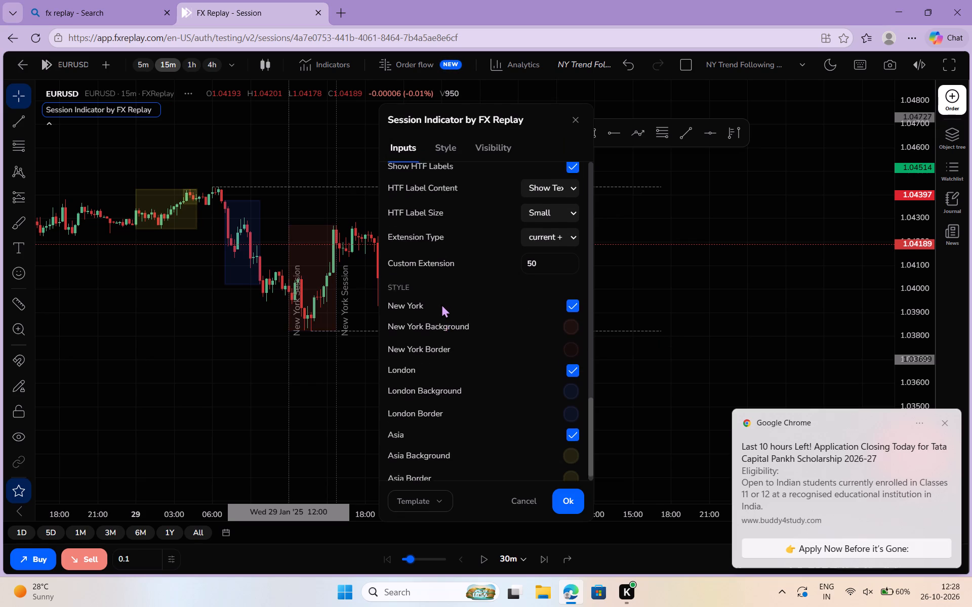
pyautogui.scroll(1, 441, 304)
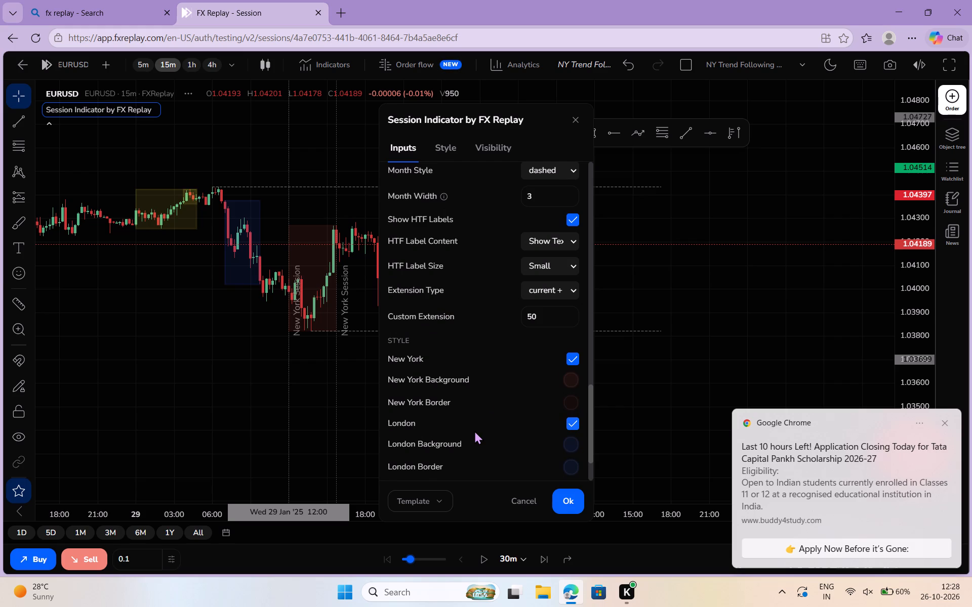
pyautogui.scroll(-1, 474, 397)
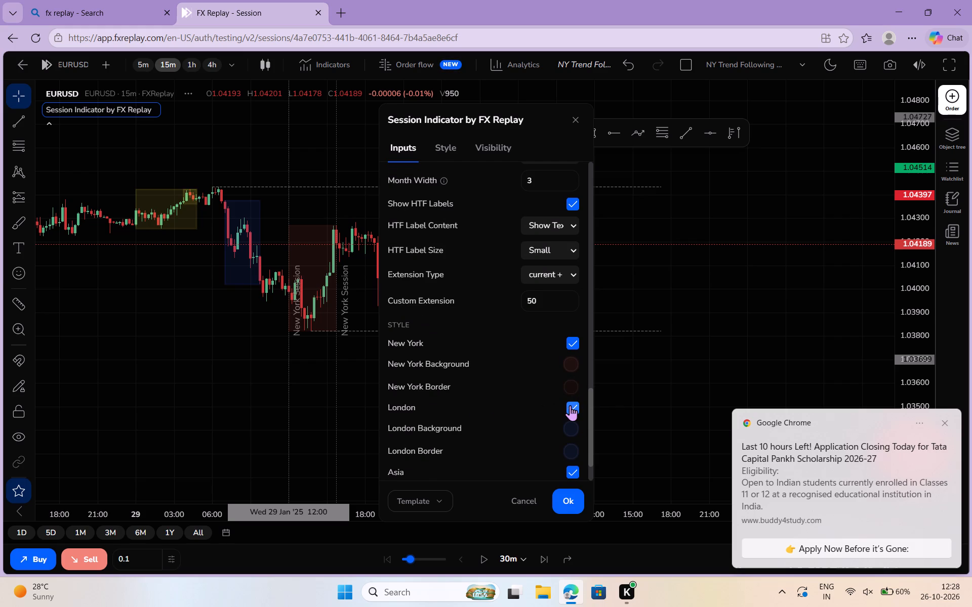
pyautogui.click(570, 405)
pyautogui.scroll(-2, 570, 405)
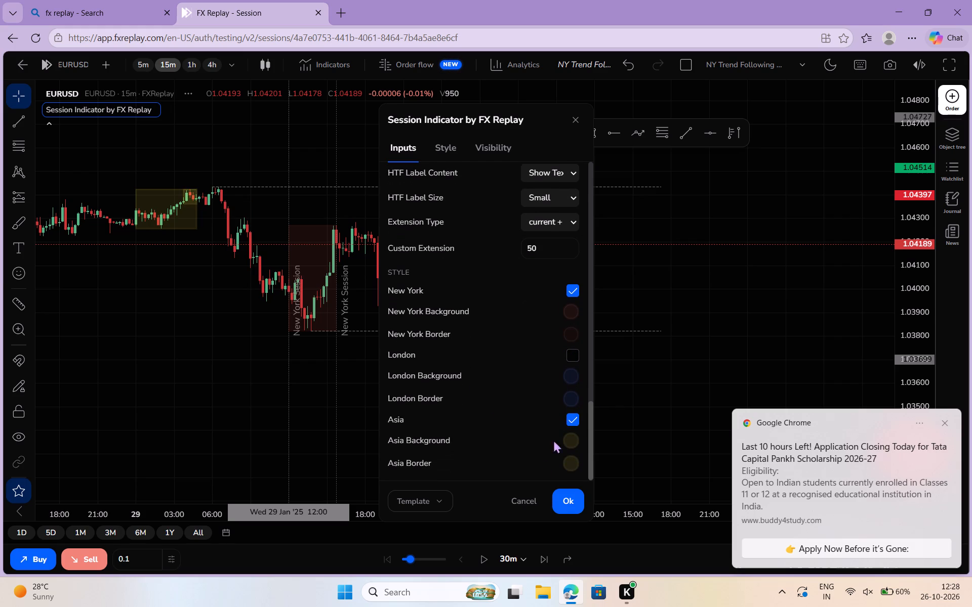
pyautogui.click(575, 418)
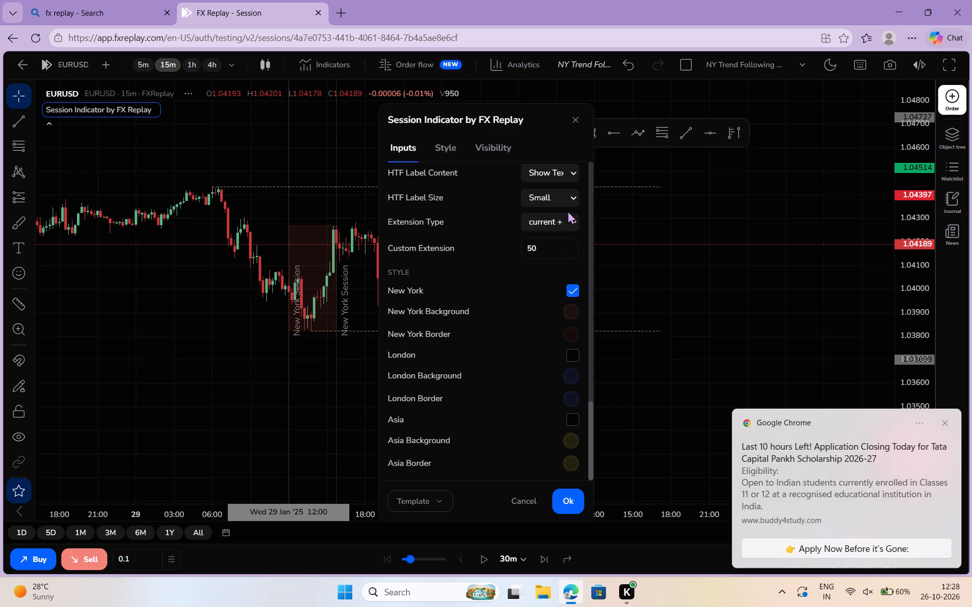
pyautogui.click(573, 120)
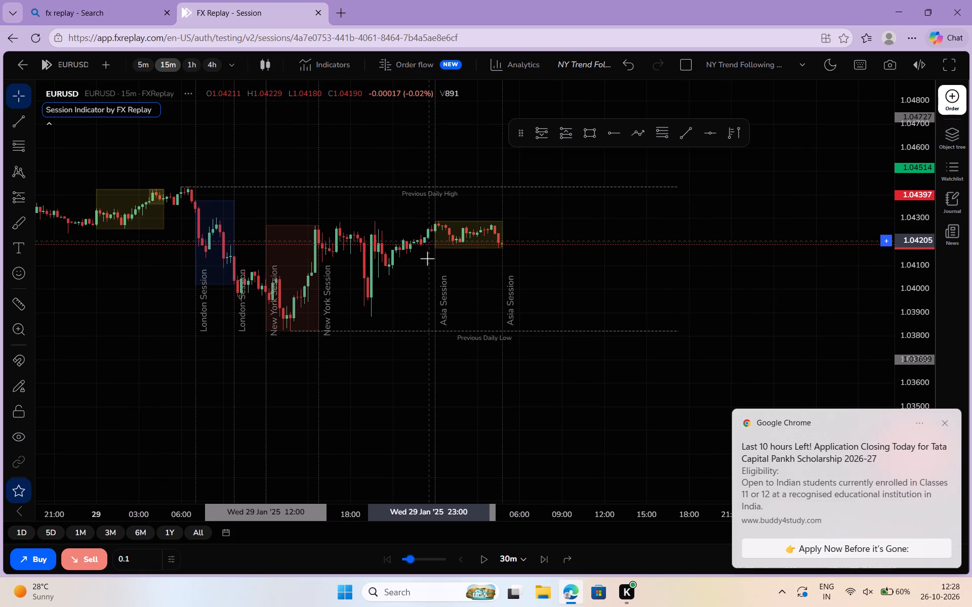
# Reopen the Session Indicator settings and turn off the Asia and London session lines, keeping the NY session lines on.
pyautogui.click(248, 311)
pyautogui.doubleClick(248, 311)
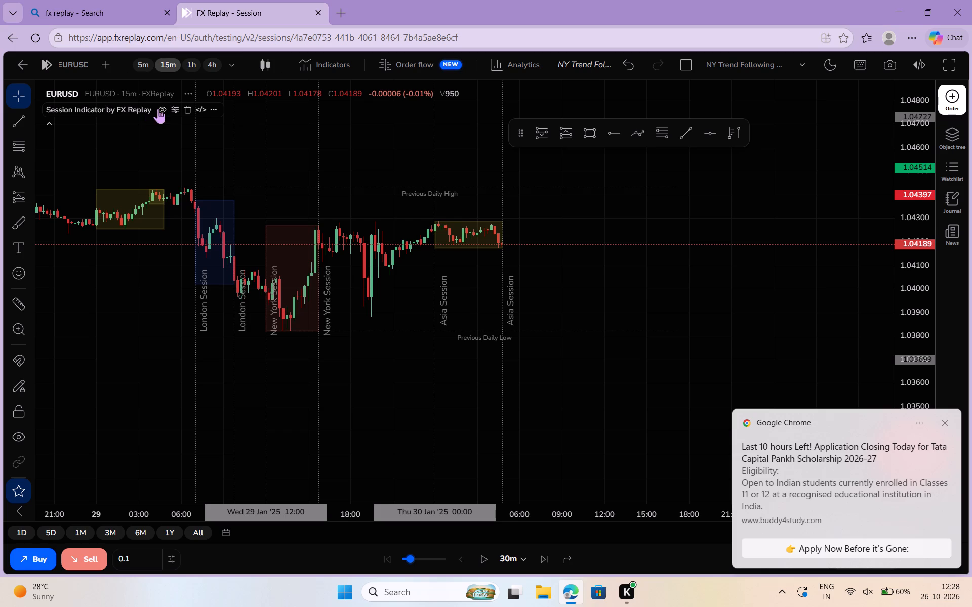
pyautogui.click(210, 110)
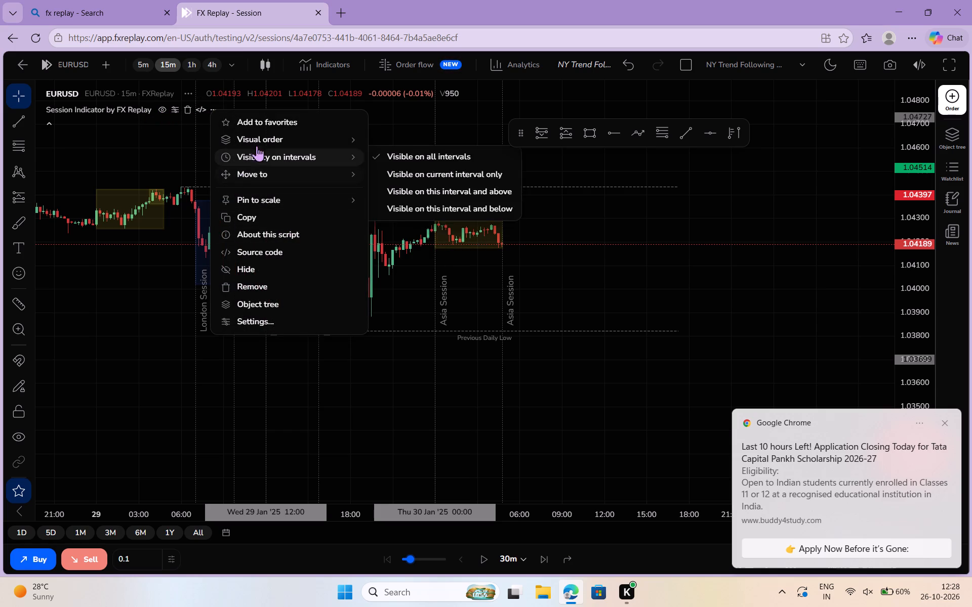
pyautogui.click(259, 321)
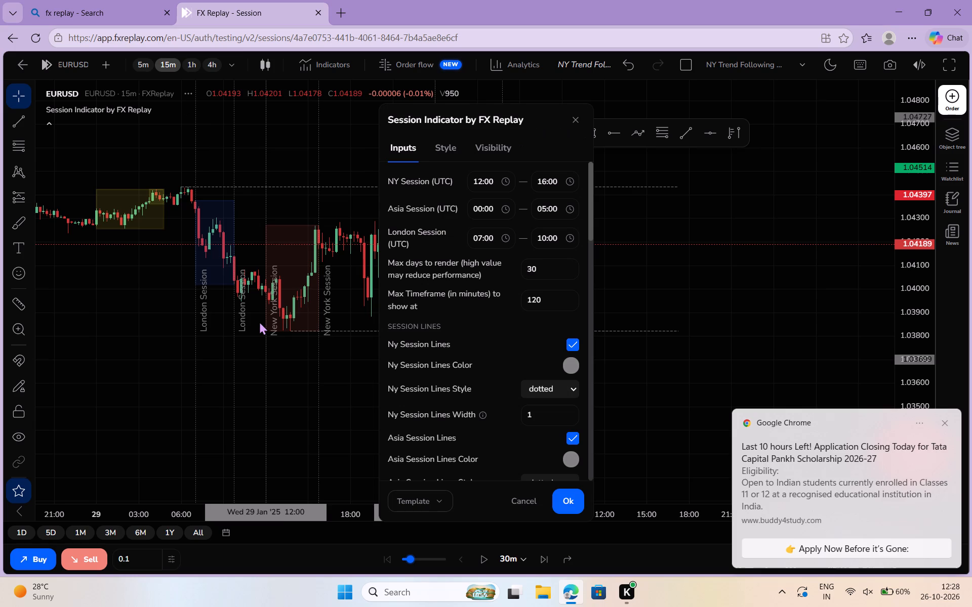
pyautogui.scroll(-1, 480, 292)
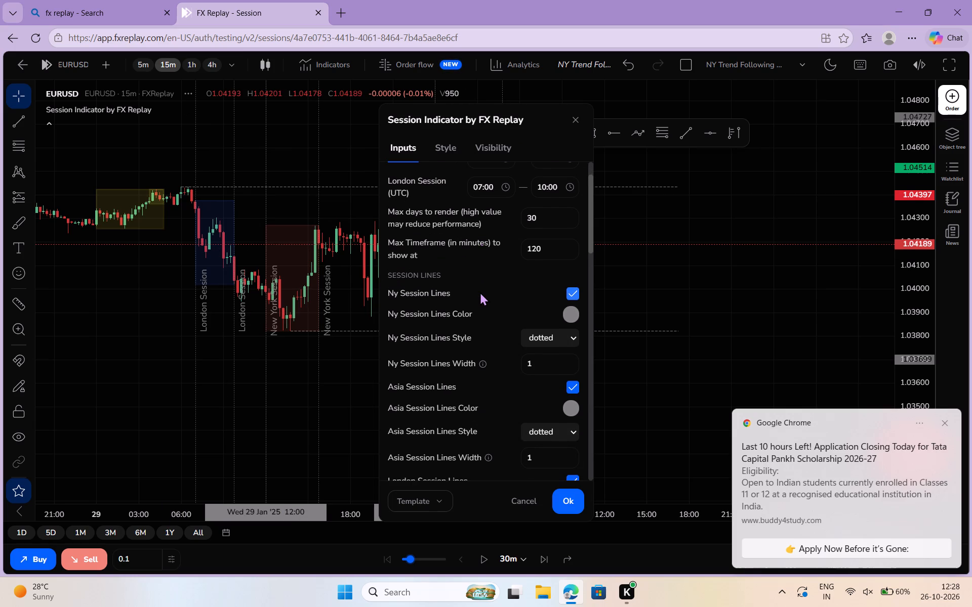
pyautogui.scroll(-2, 480, 292)
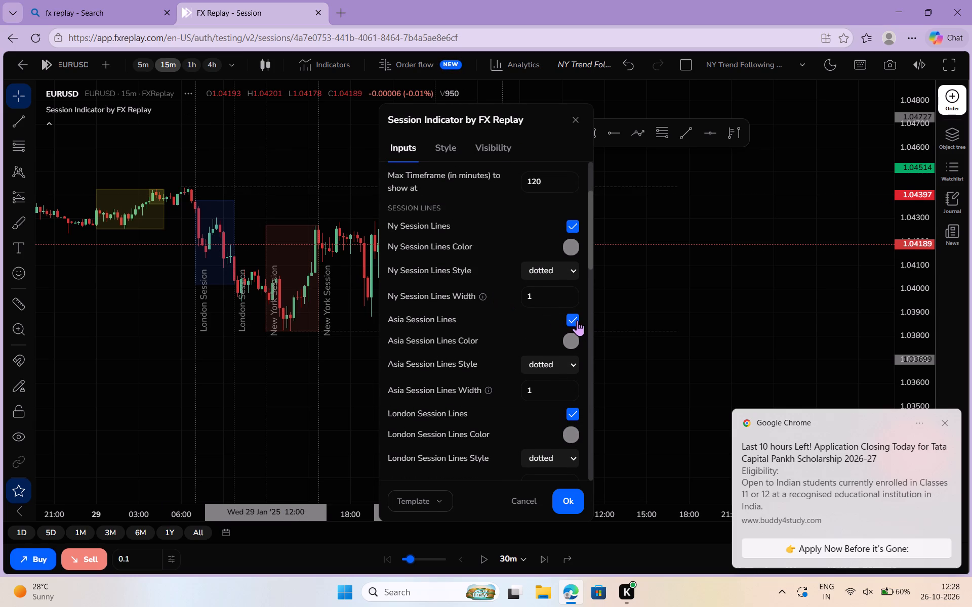
pyautogui.click(576, 317)
pyautogui.scroll(-1, 488, 360)
pyautogui.click(568, 377)
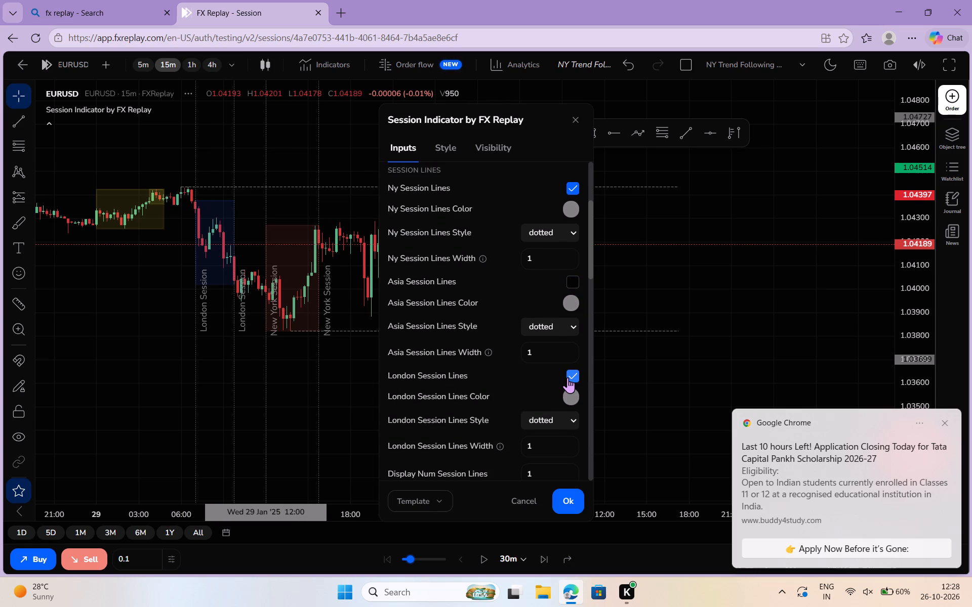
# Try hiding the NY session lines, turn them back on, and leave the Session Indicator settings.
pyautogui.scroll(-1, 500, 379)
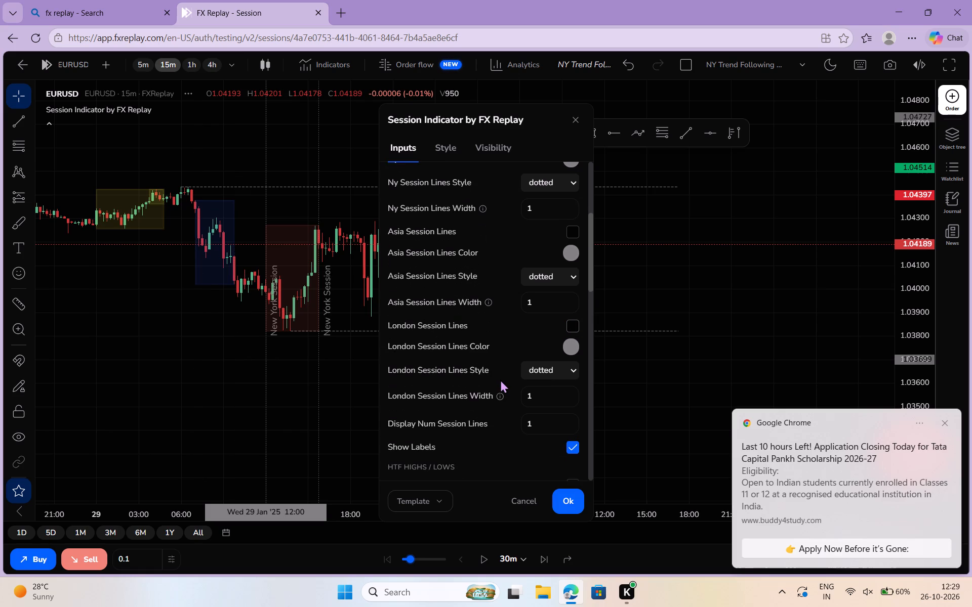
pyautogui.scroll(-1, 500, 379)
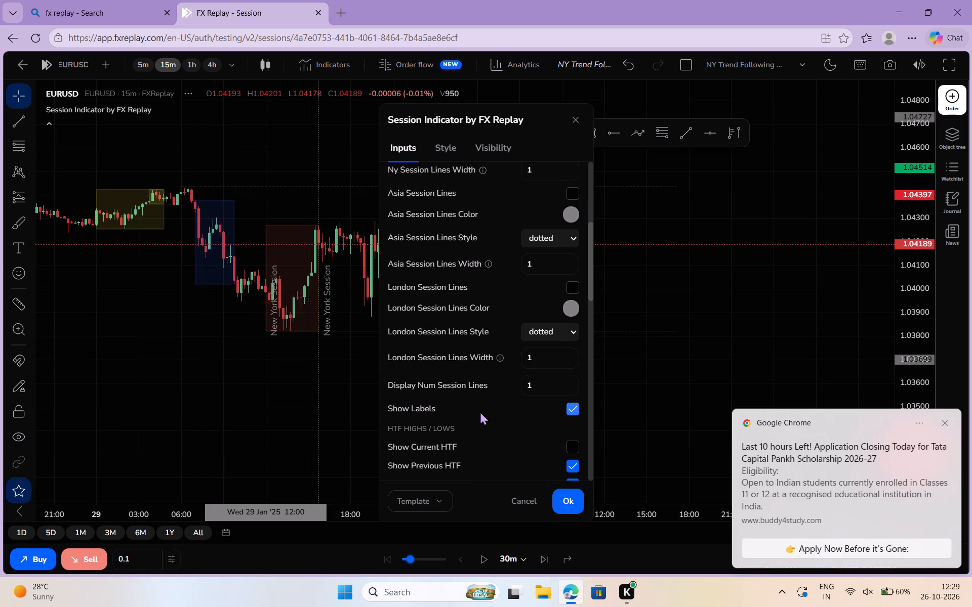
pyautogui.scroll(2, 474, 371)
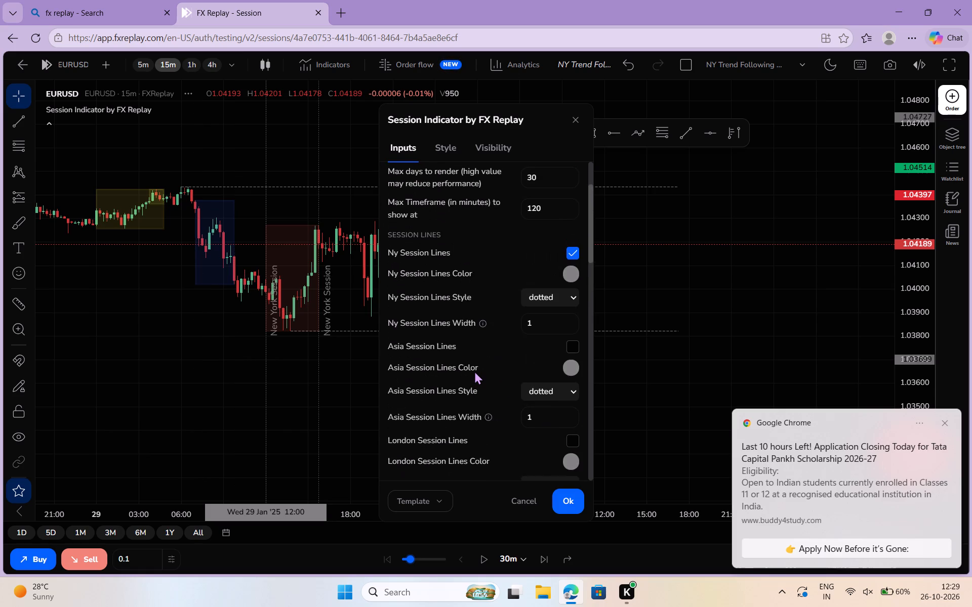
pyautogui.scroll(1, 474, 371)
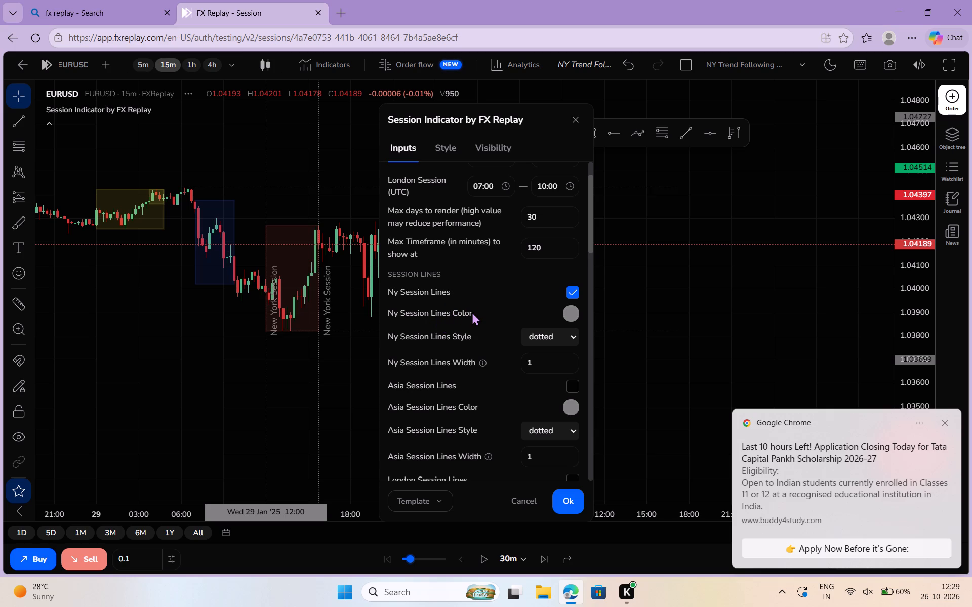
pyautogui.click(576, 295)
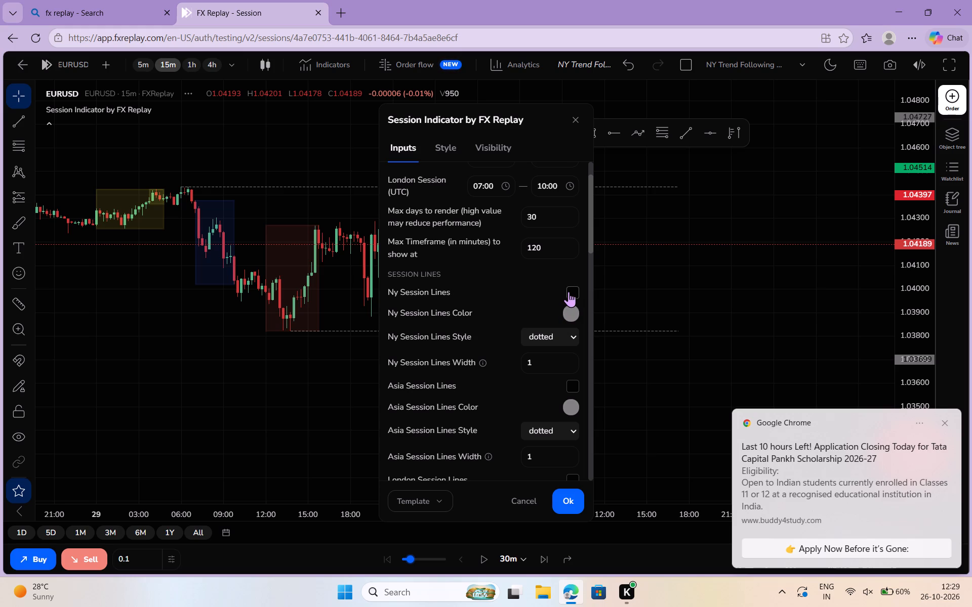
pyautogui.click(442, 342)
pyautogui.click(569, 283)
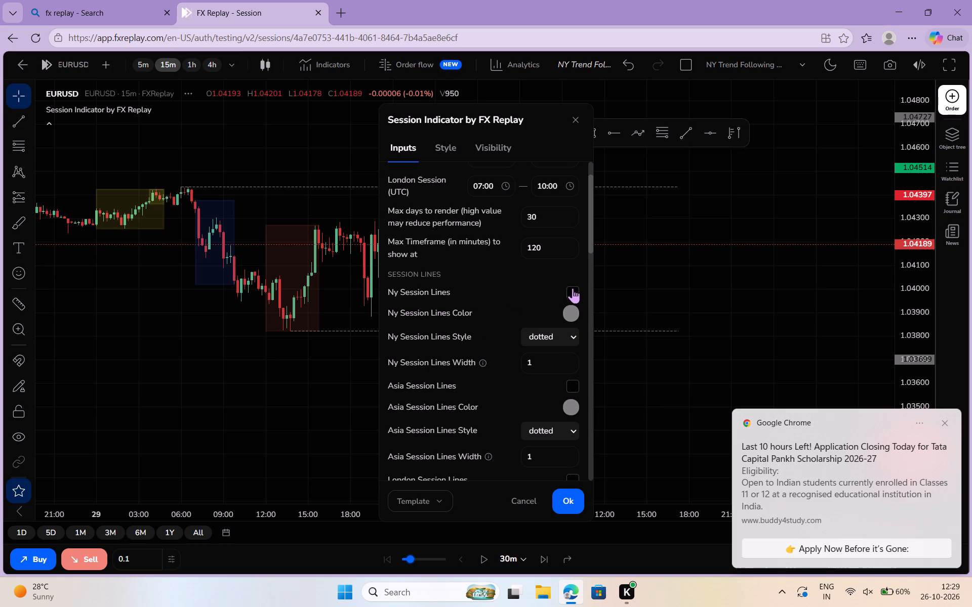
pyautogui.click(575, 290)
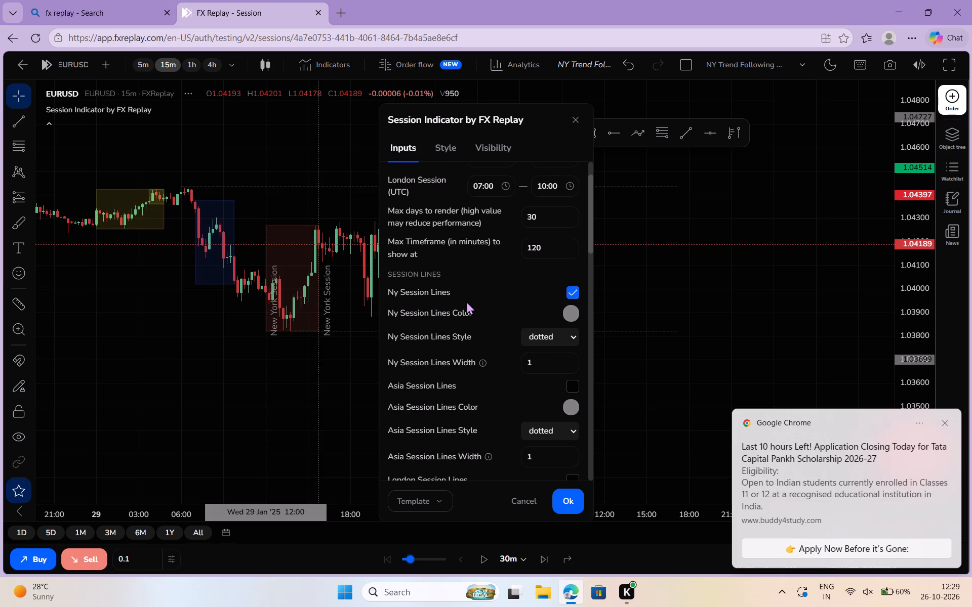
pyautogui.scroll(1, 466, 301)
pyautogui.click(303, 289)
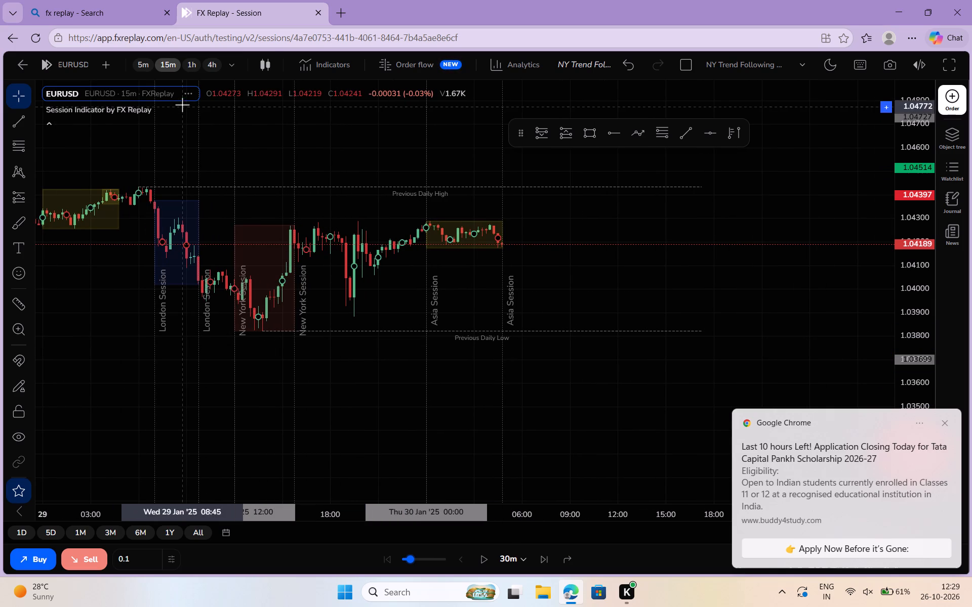
# Search the indicator library for "sess" and replace the Session Indicator by FX Replay with the Session NY Indicator.
pyautogui.click(316, 60)
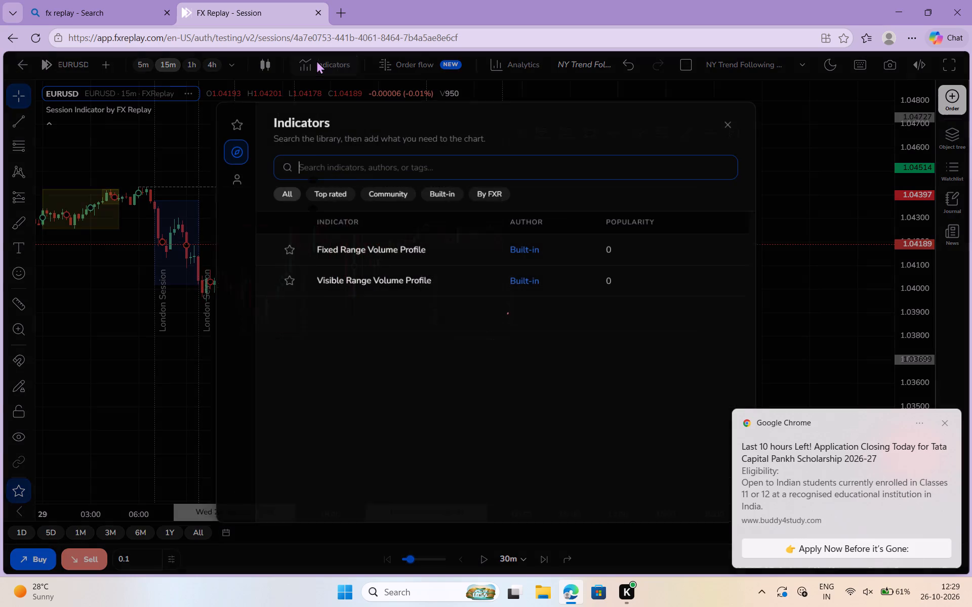
pyautogui.click(364, 161)
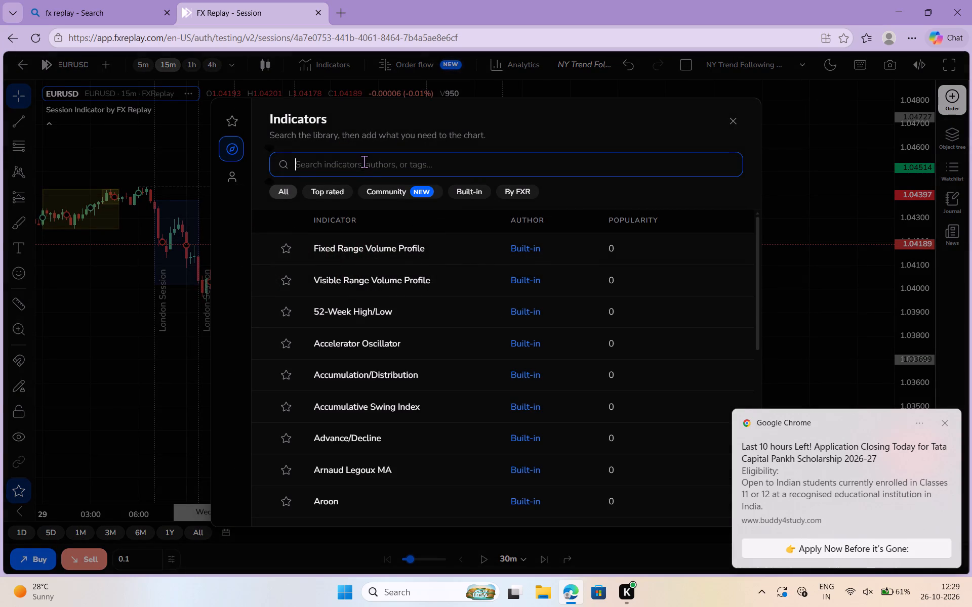
pyautogui.write('se')
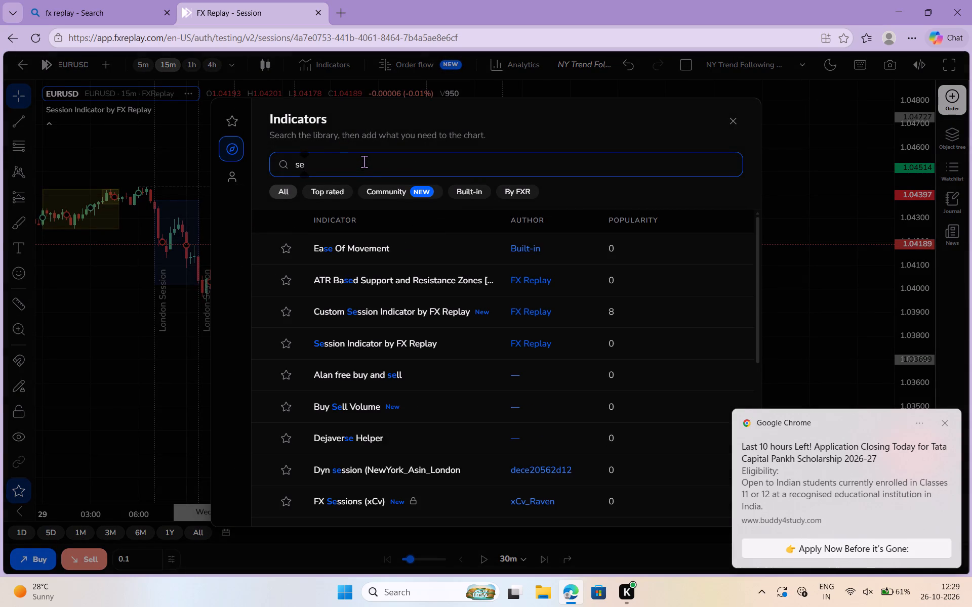
pyautogui.write('ss')
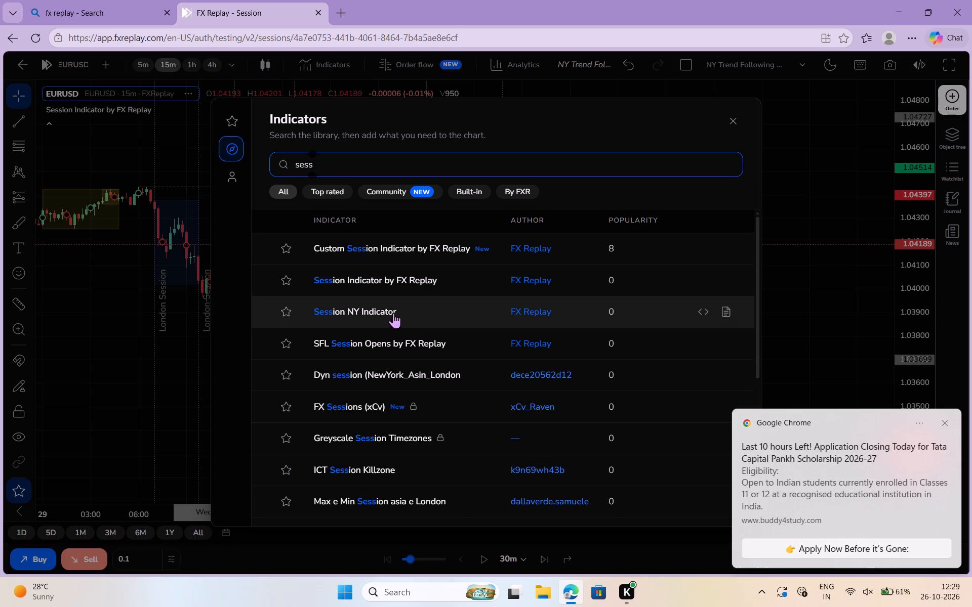
pyautogui.click(429, 316)
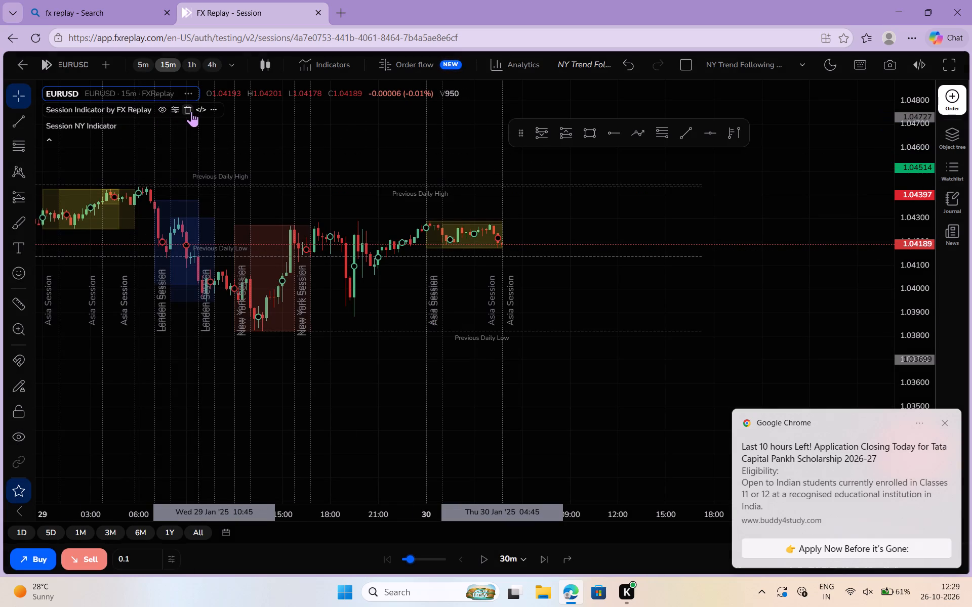
pyautogui.click(191, 111)
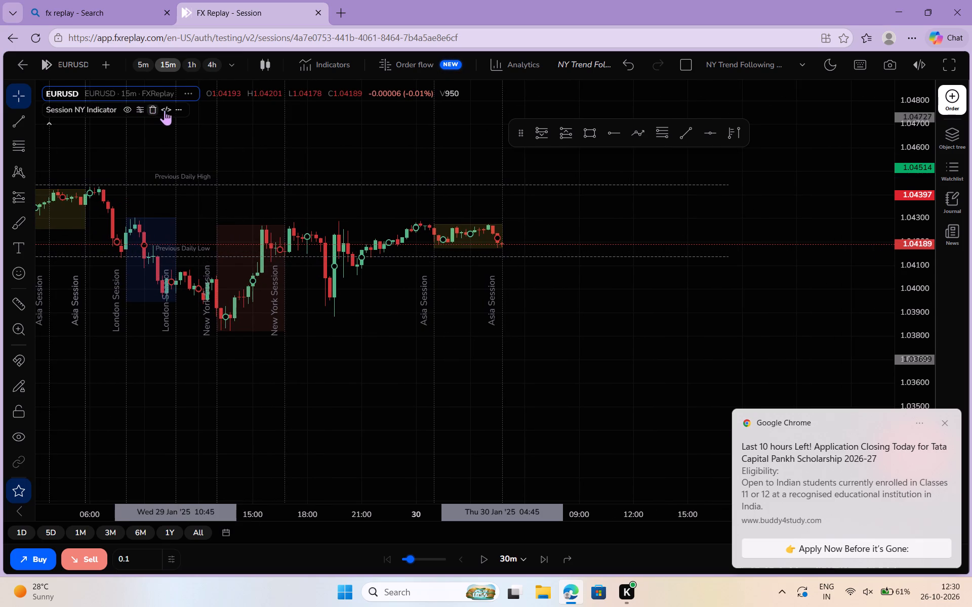
# Open the Session NY Indicator settings and turn off the London and Asia session lines, keeping the NY lines on.
pyautogui.click(181, 112)
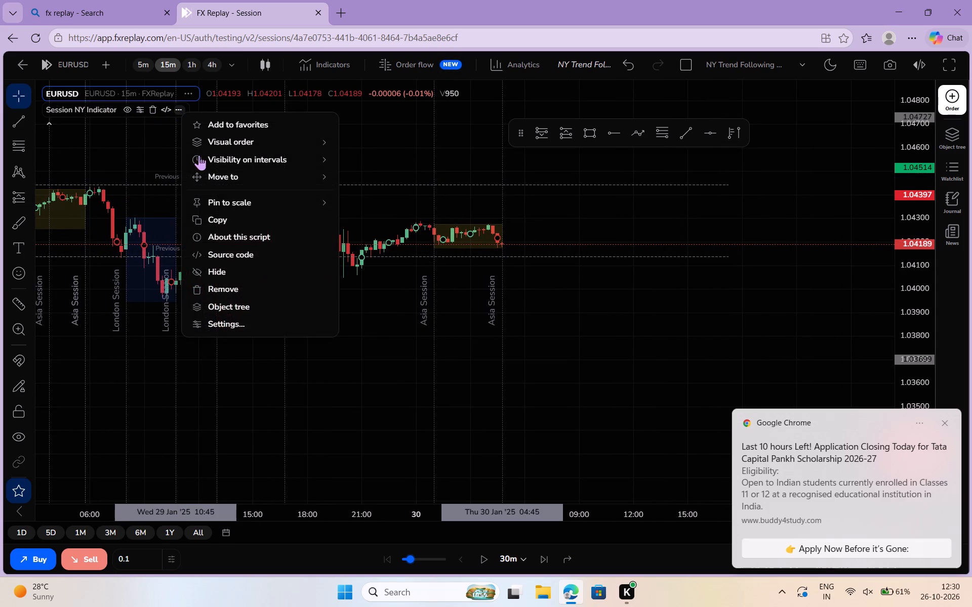
pyautogui.click(238, 332)
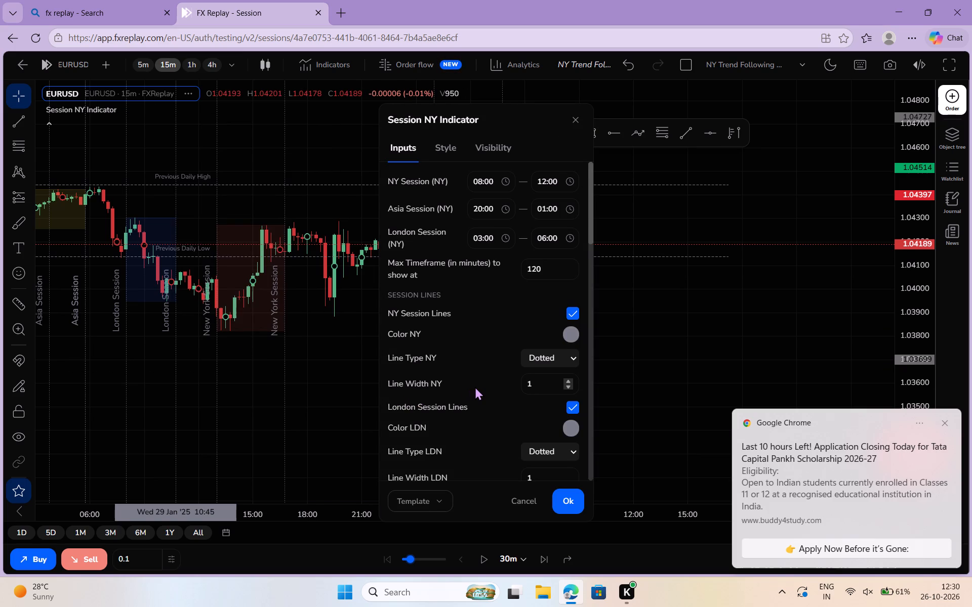
pyautogui.scroll(-1, 475, 386)
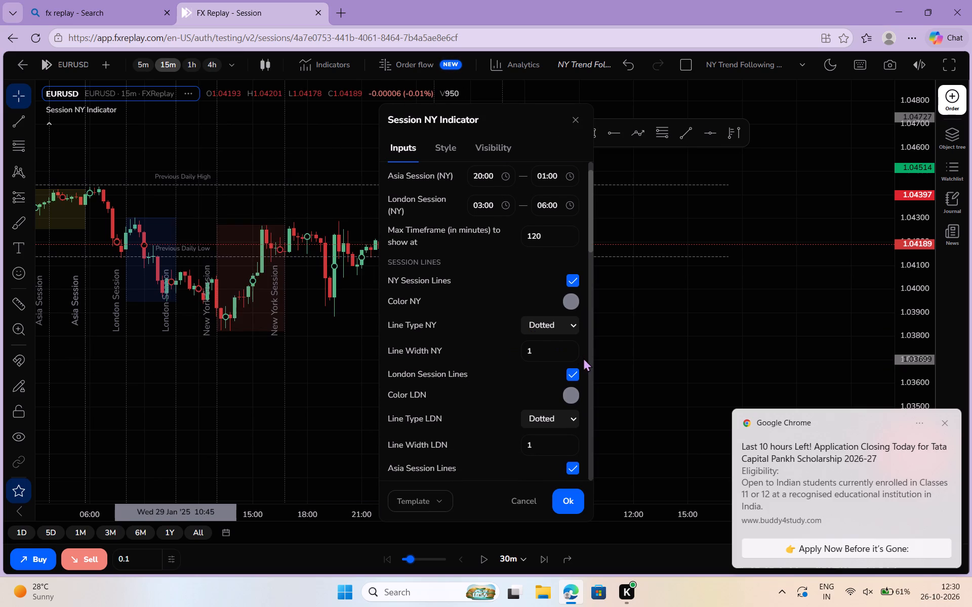
pyautogui.click(571, 369)
pyautogui.scroll(-1, 543, 408)
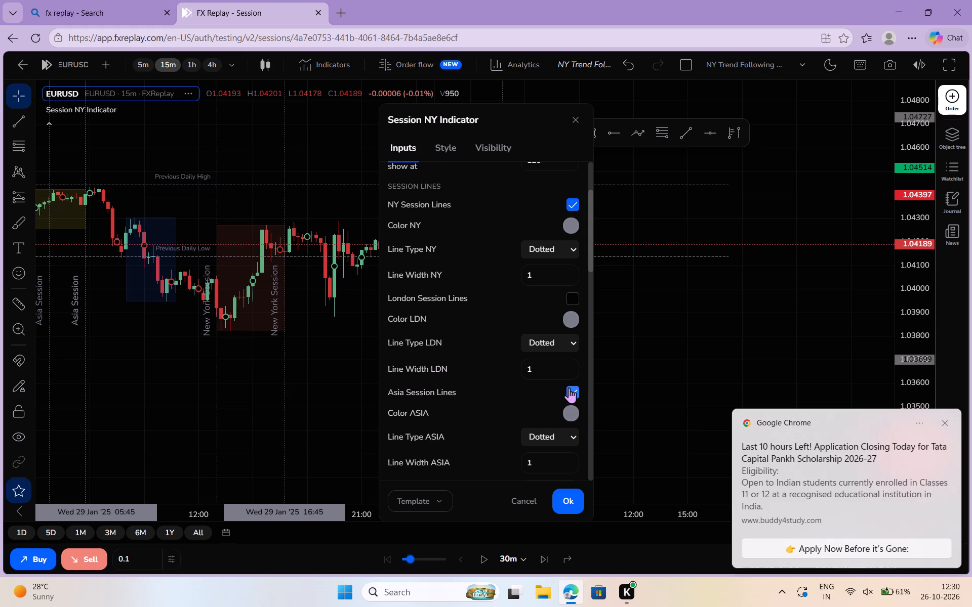
pyautogui.click(569, 387)
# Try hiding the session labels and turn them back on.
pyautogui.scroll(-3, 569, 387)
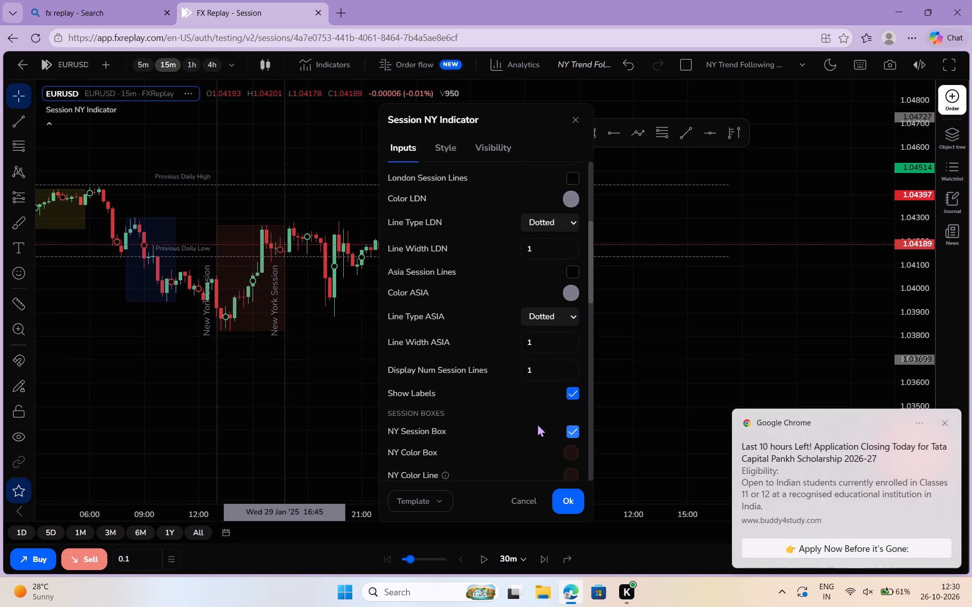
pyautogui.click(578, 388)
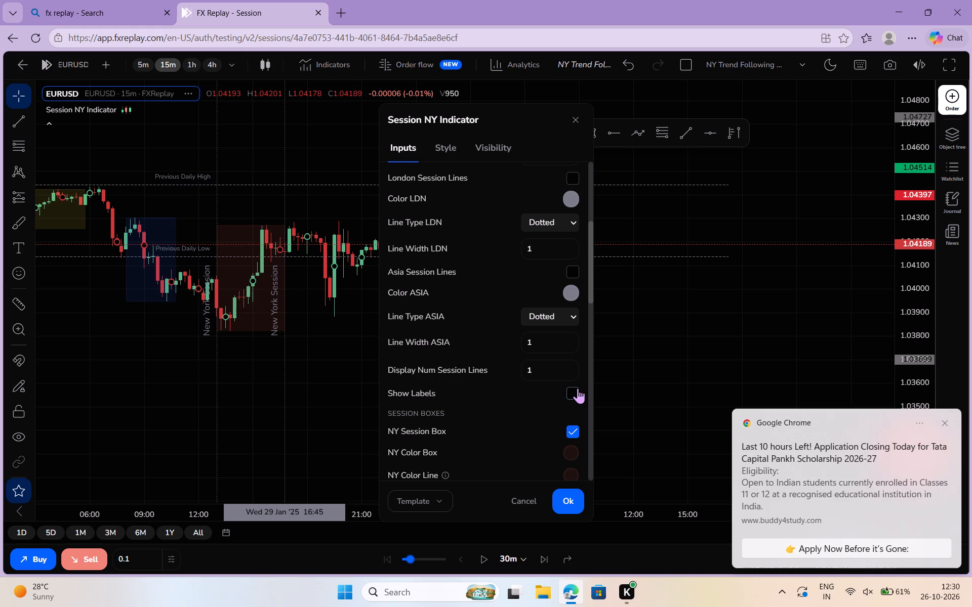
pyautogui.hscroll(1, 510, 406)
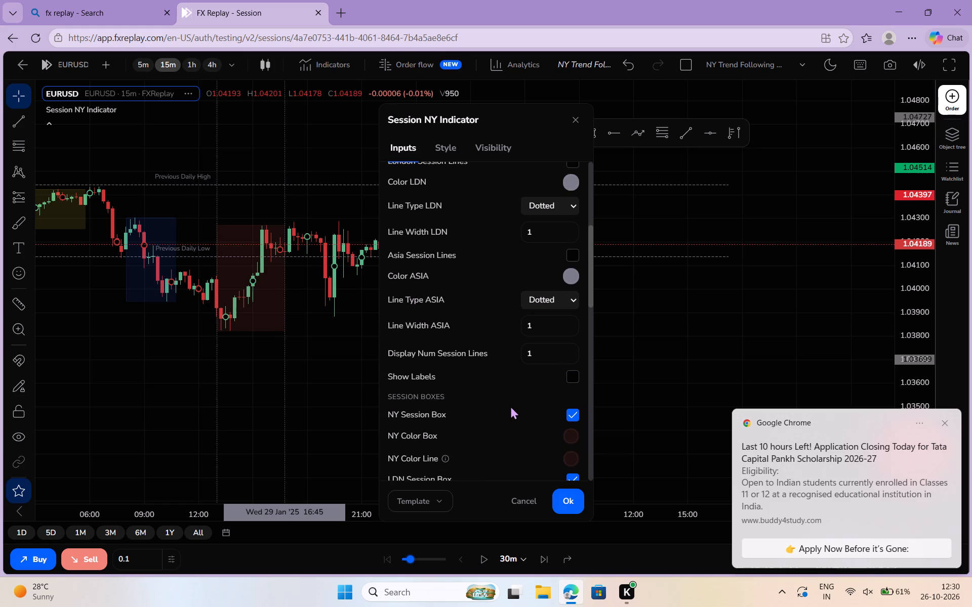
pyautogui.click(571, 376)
# Turn off the LDN and ASIA session boxes, keeping the NY box on, and apply the Session NY Indicator settings.
pyautogui.scroll(-1, 571, 376)
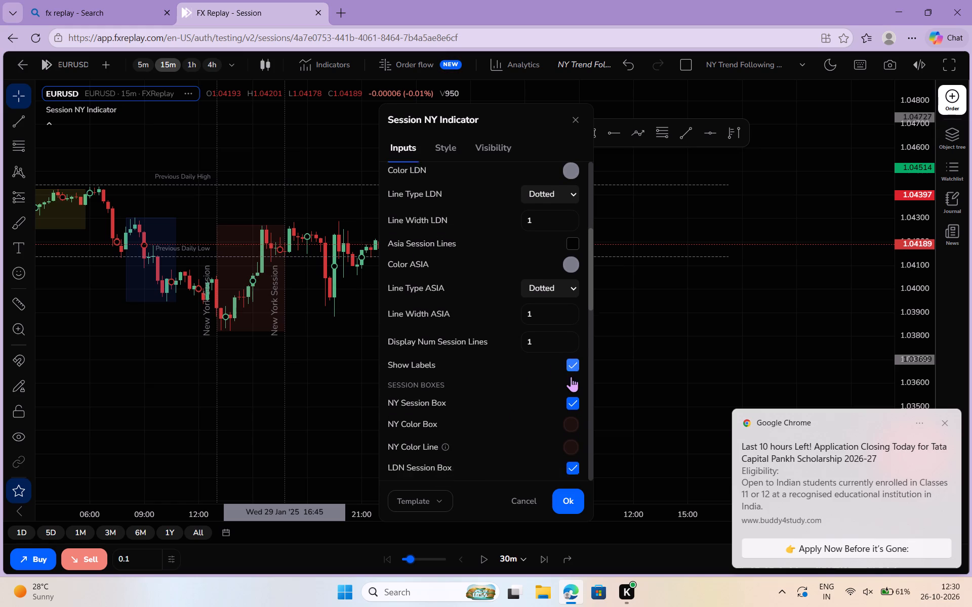
pyautogui.scroll(-1, 571, 376)
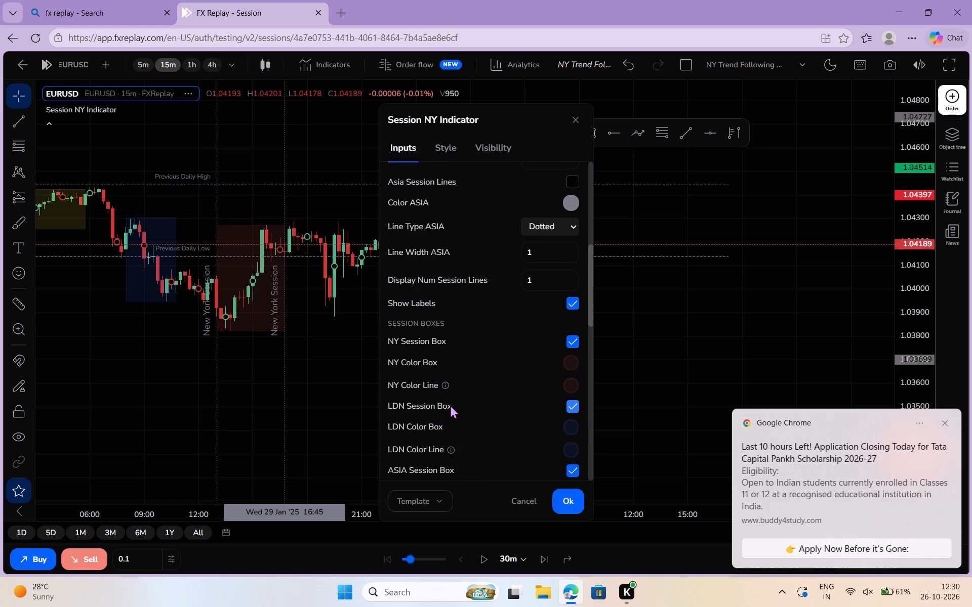
pyautogui.click(575, 405)
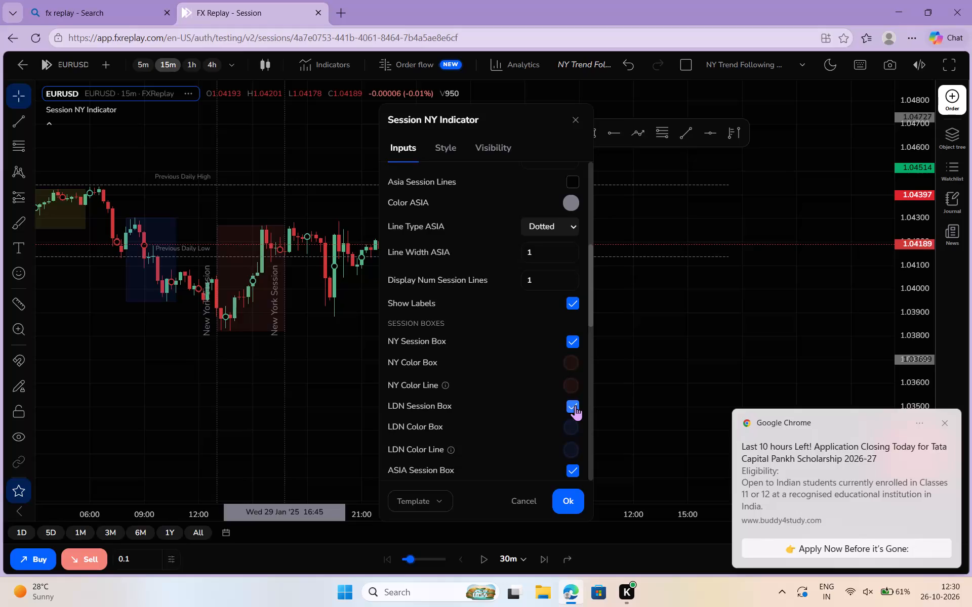
pyautogui.scroll(-1, 549, 412)
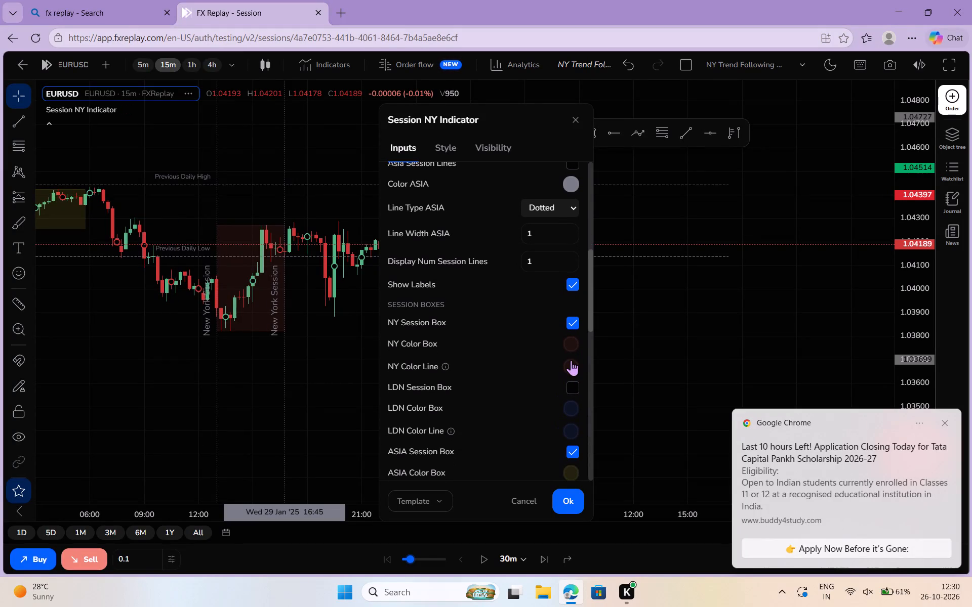
pyautogui.click(575, 448)
pyautogui.scroll(-1, 575, 448)
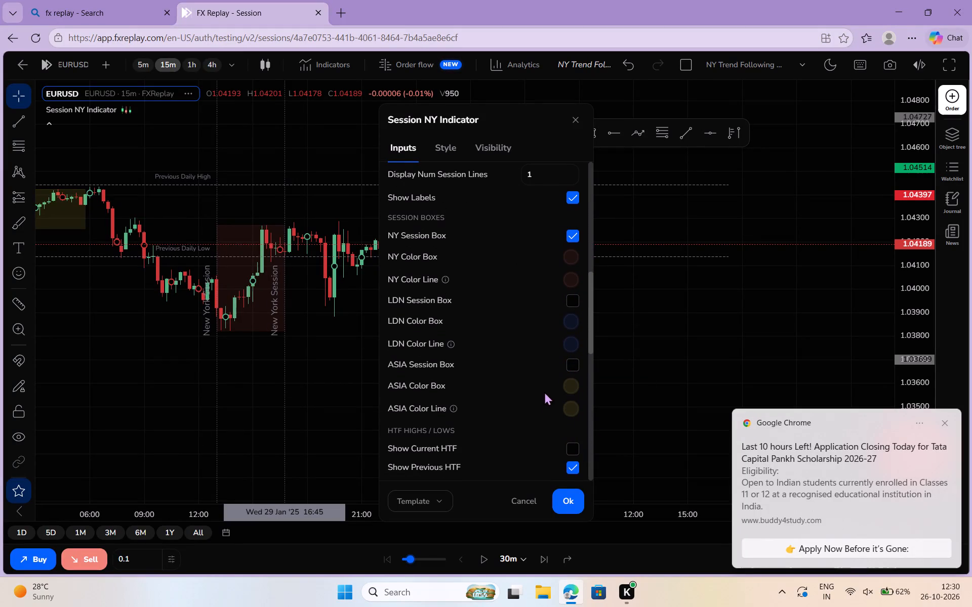
pyautogui.scroll(-2, 526, 403)
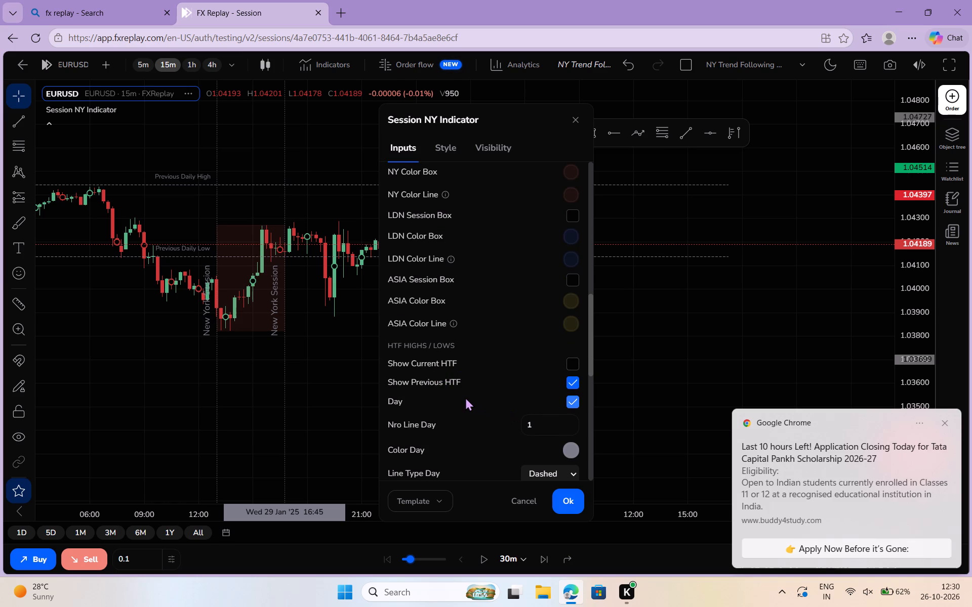
pyautogui.scroll(-3, 465, 397)
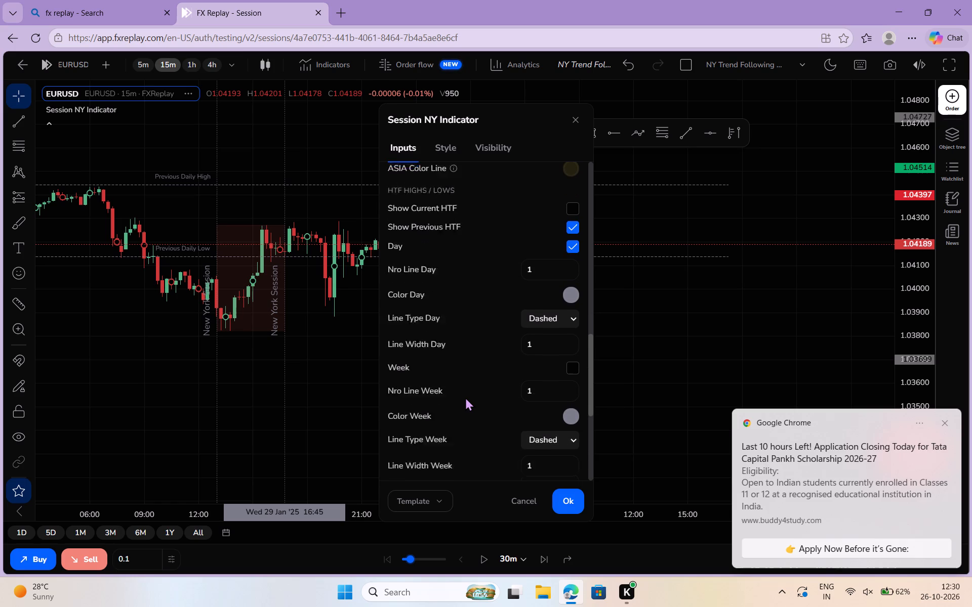
pyautogui.scroll(-2, 465, 397)
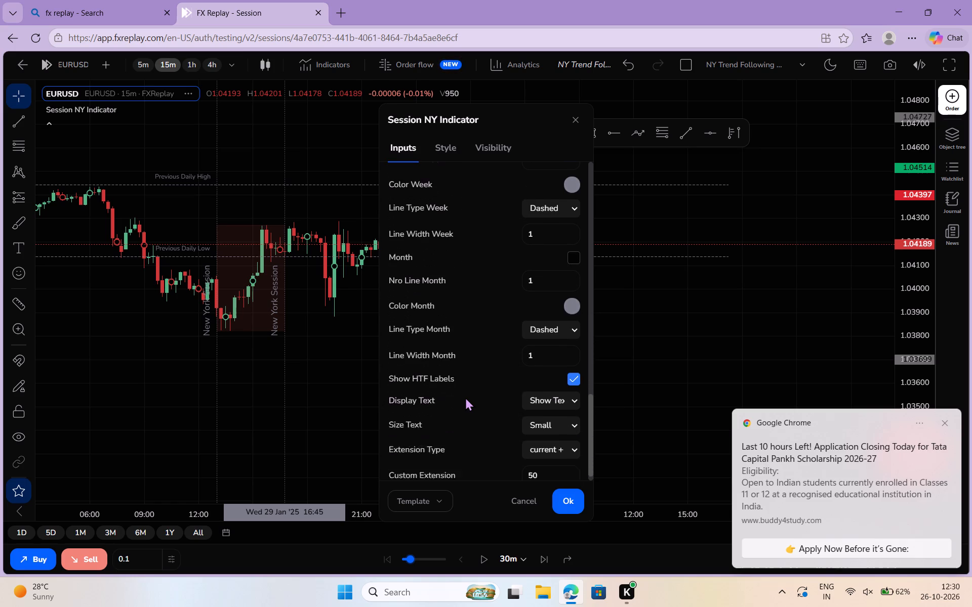
pyautogui.scroll(-1, 465, 397)
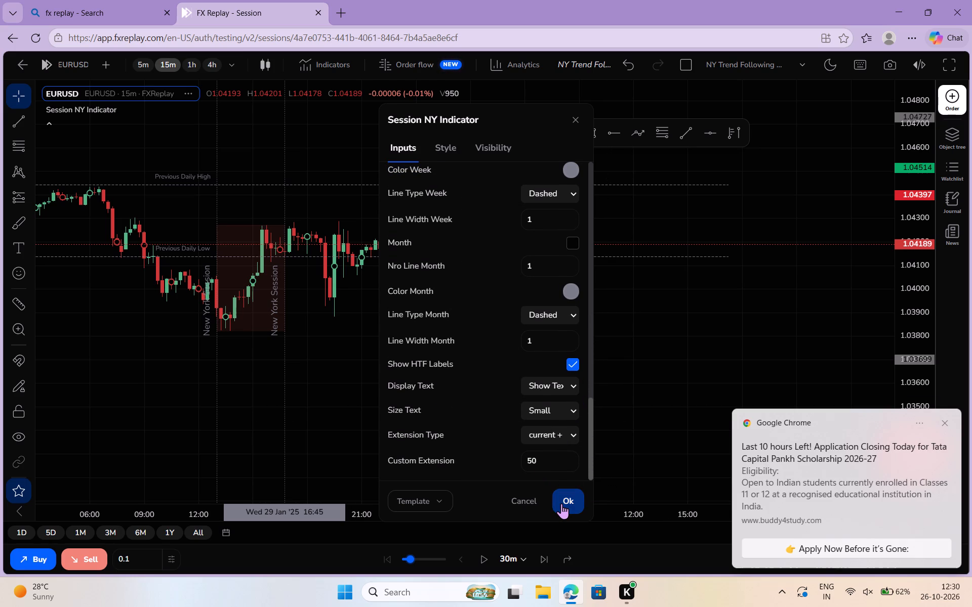
pyautogui.click(561, 503)
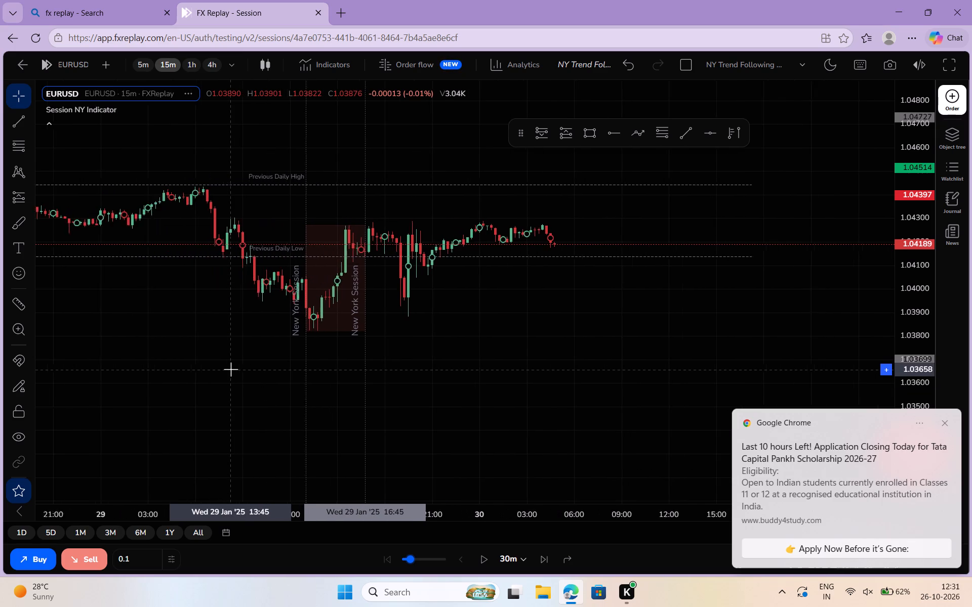
pyautogui.click(231, 369)
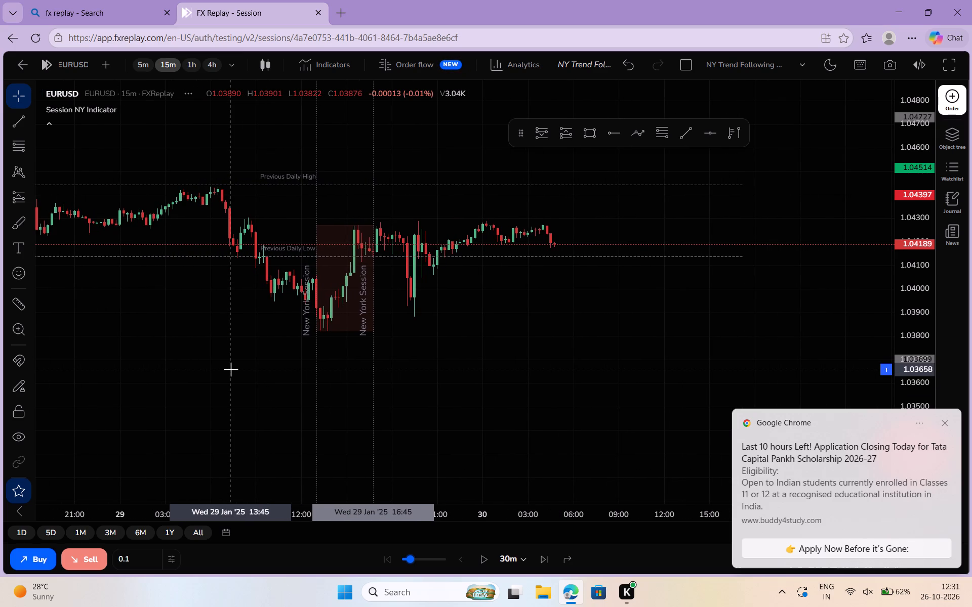
# Play the replay forward into the New York session of Thursday 30 January 2025 and pause it at about 14:15.
pyautogui.hscroll(1, 231, 369)
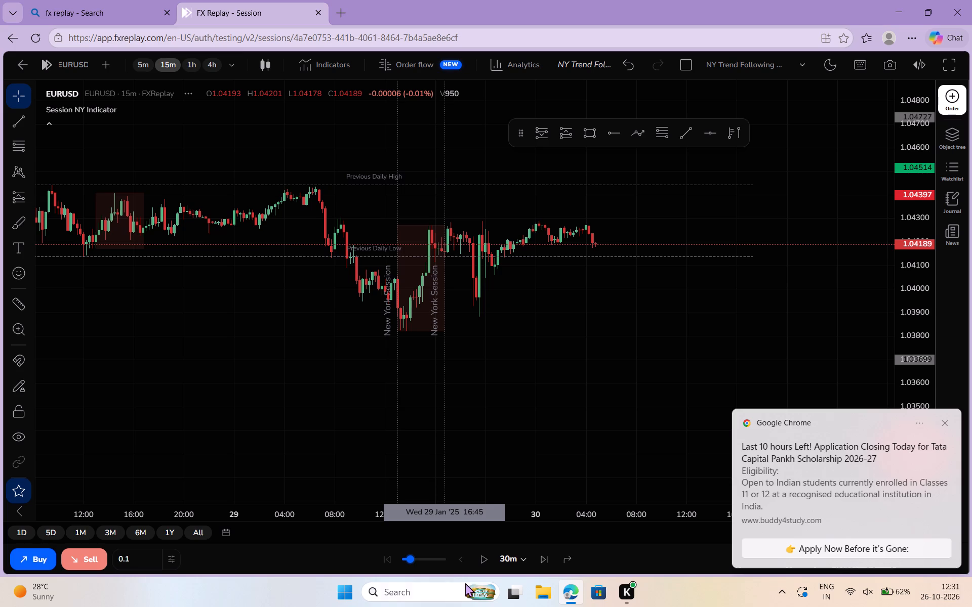
pyautogui.click(482, 558)
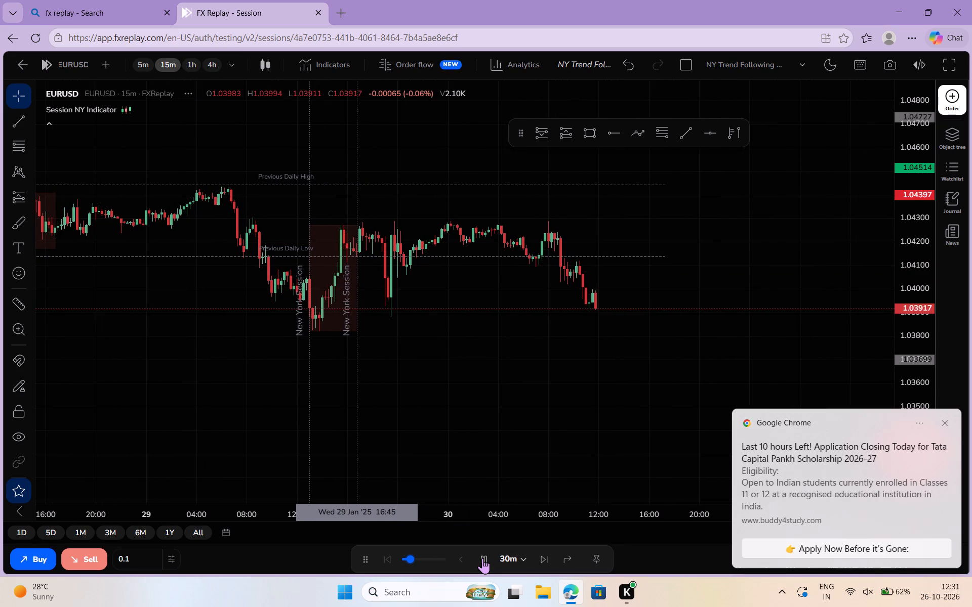
pyautogui.click(482, 558)
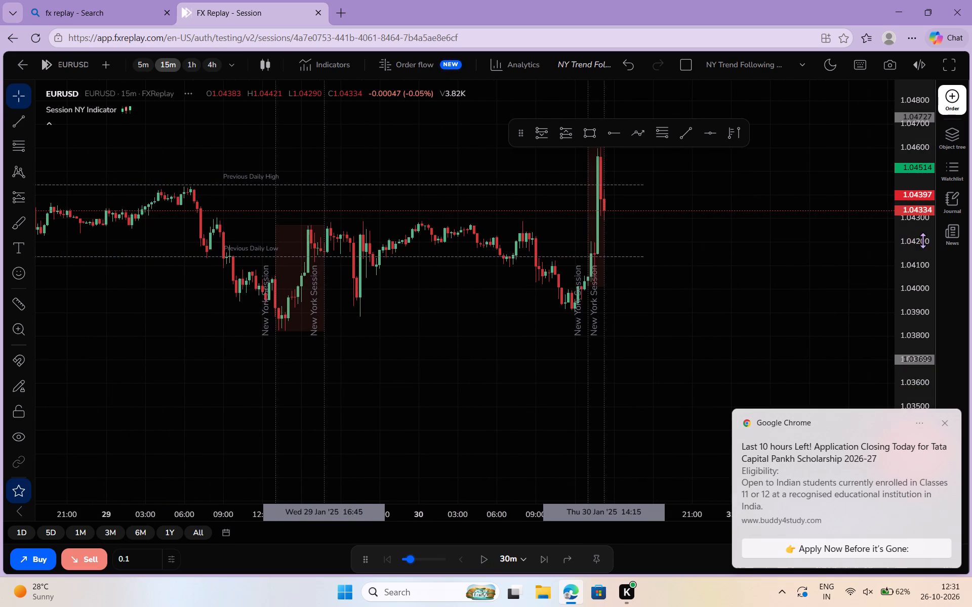
# Draw a Fibonacci retracement from the 29 January New York session low at 1.03820 to 1.04293 on 30 January 11:45, postponing the application update.
pyautogui.scroll(2, 923, 239)
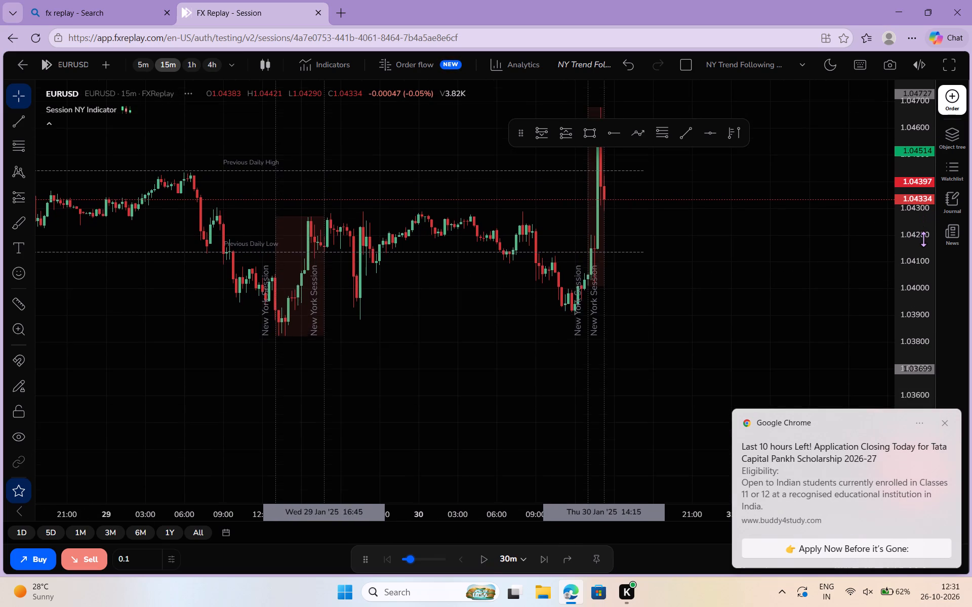
pyautogui.scroll(4, 923, 239)
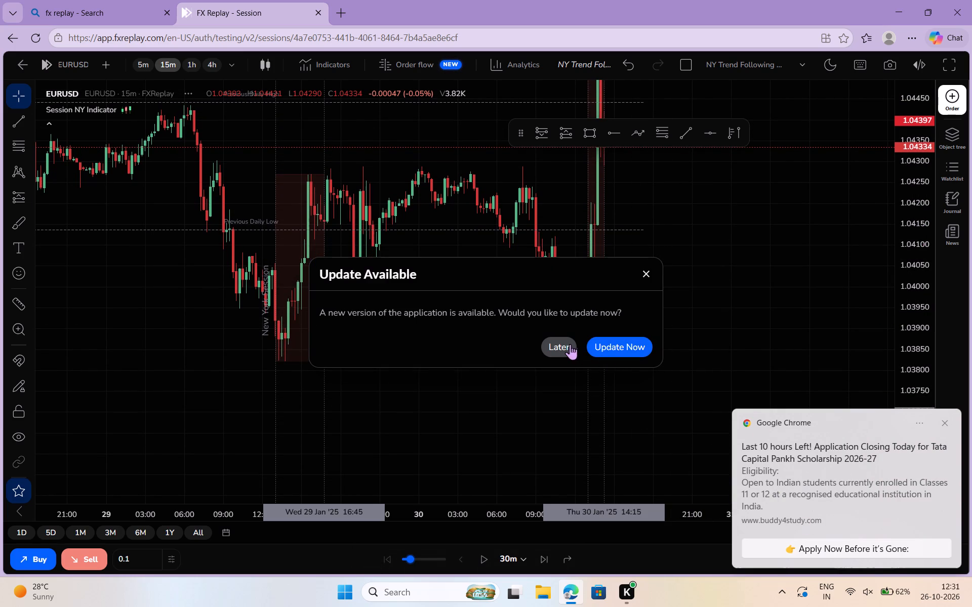
pyautogui.click(553, 351)
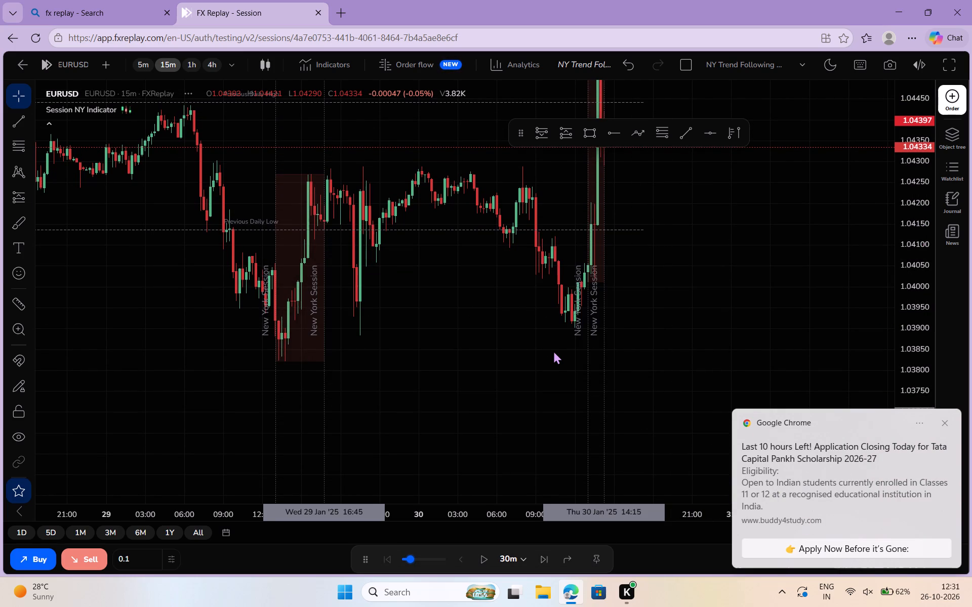
pyautogui.scroll(1, 553, 351)
pyautogui.hscroll(-1, 553, 351)
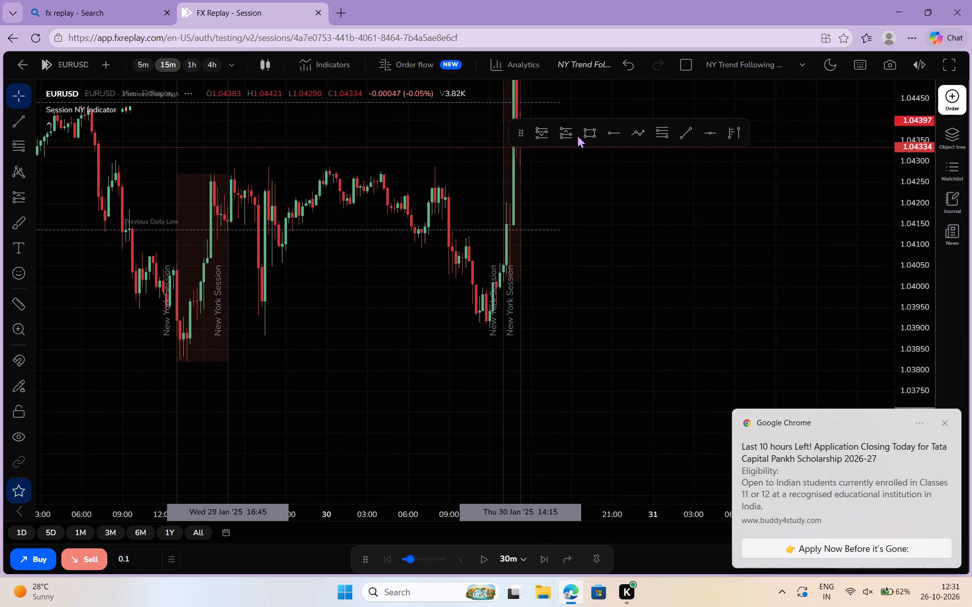
pyautogui.click(658, 133)
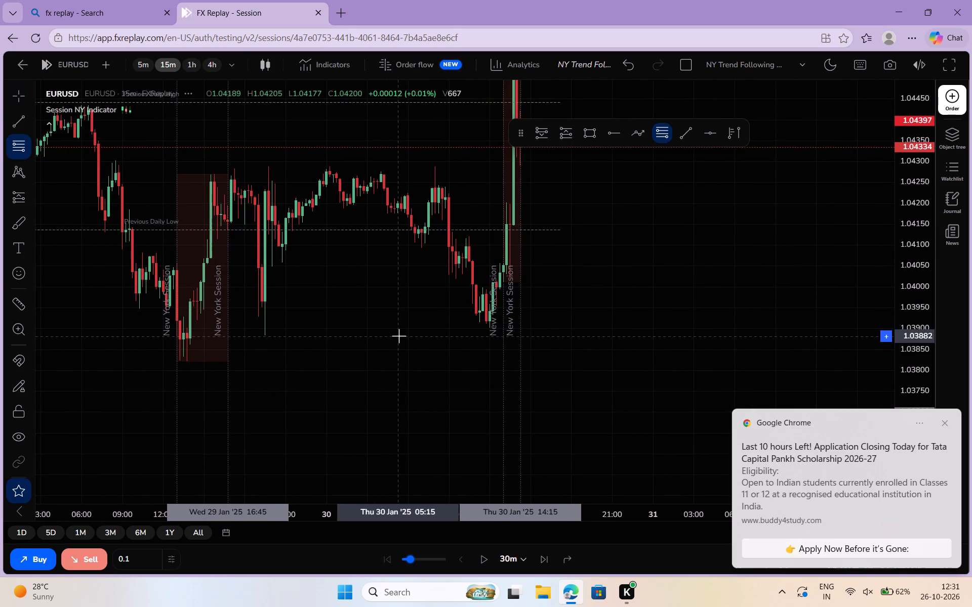
pyautogui.moveTo(183, 362); pyautogui.dragTo(436, 326)
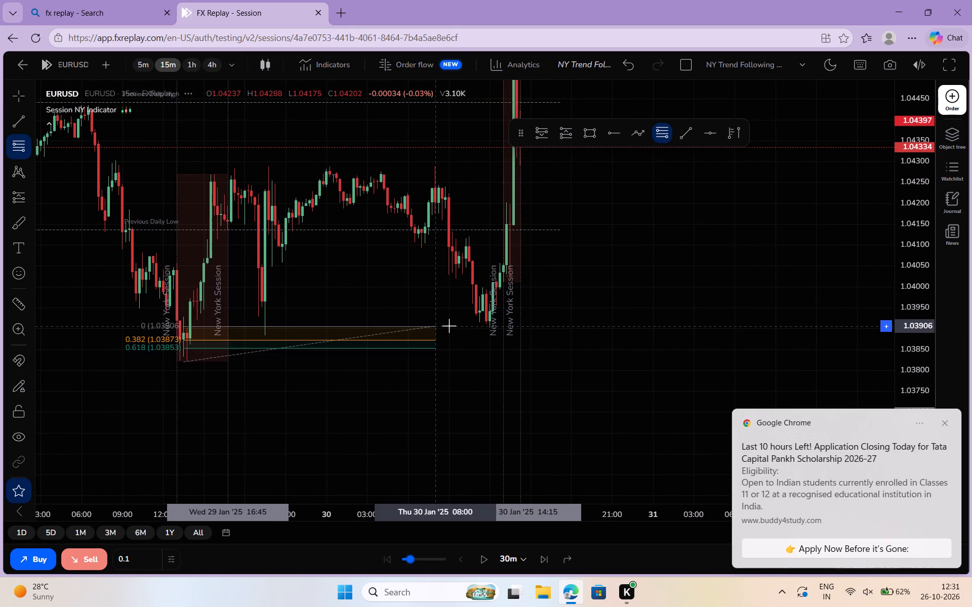
pyautogui.click(486, 164)
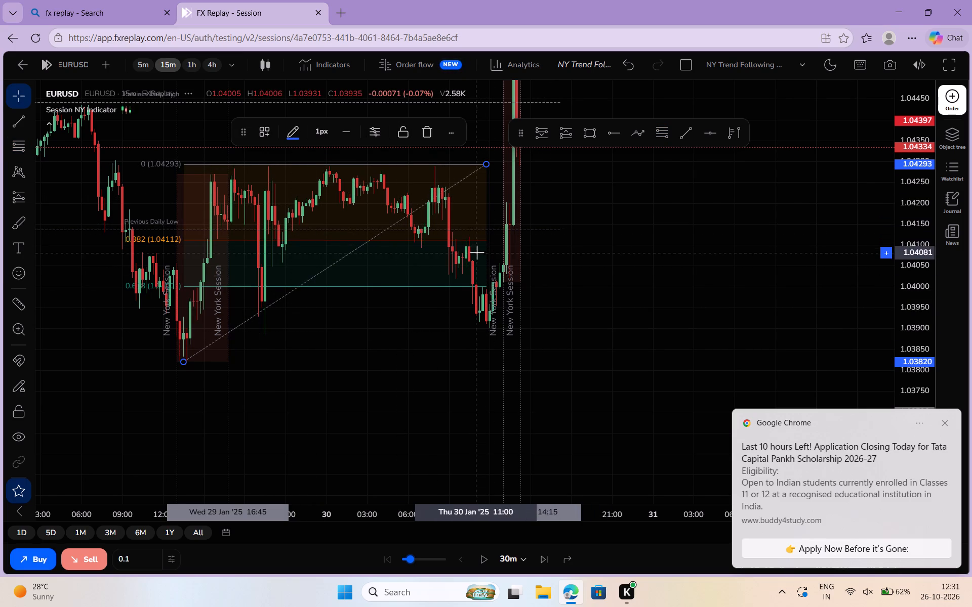
# Move the whole Fibonacci retracement forward in time past the 30 January New York session, spanning 1.03829 to 1.04303.
pyautogui.moveTo(485, 236); pyautogui.dragTo(599, 232)
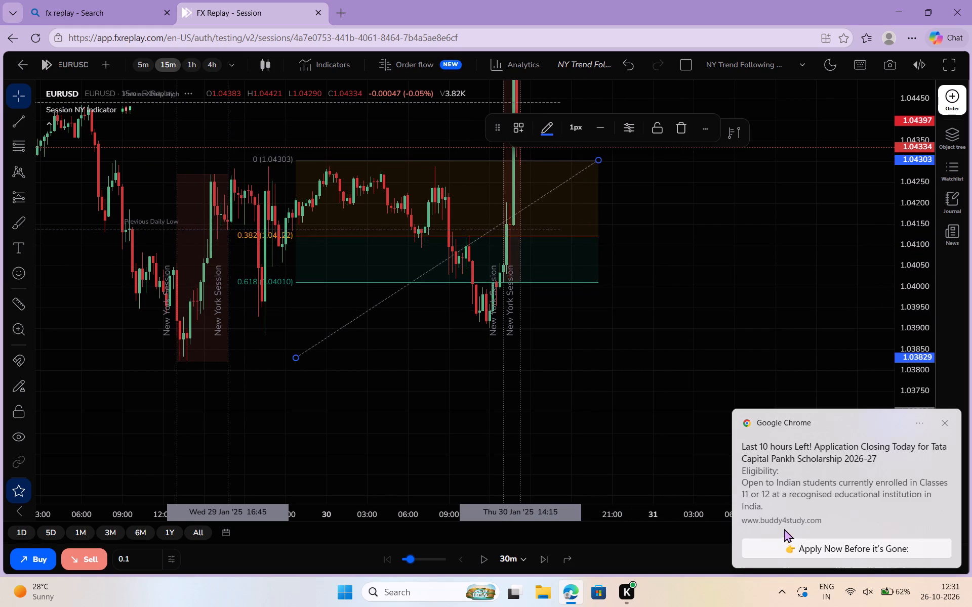